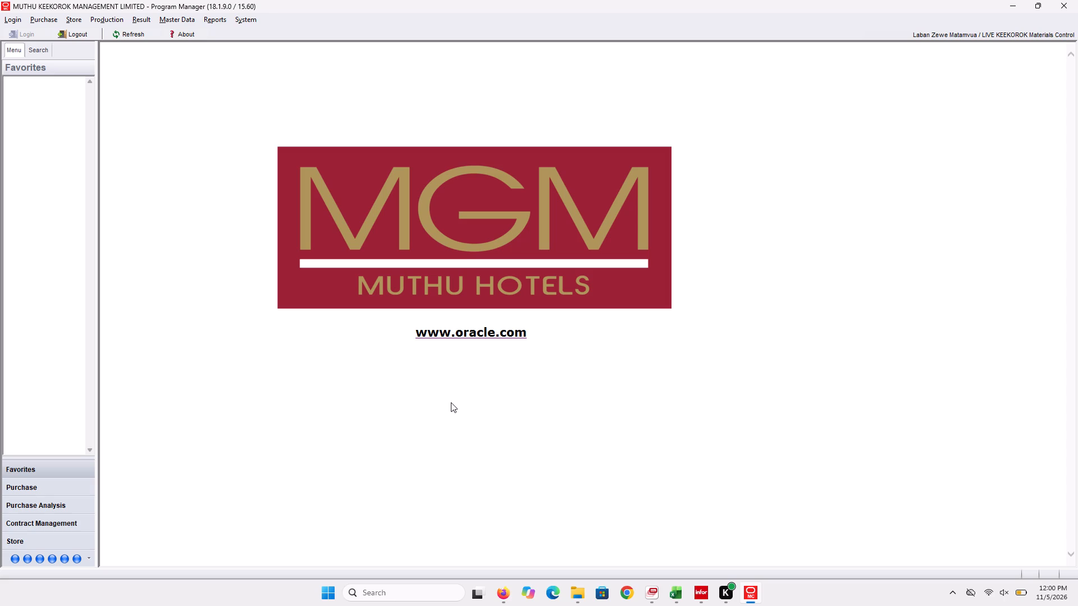
Switch to Infor SunSystems and set the allocation account code to CMUTH001, Muthaiga Fine Meats Ltd, by looking up CMUT.
click(695, 588)
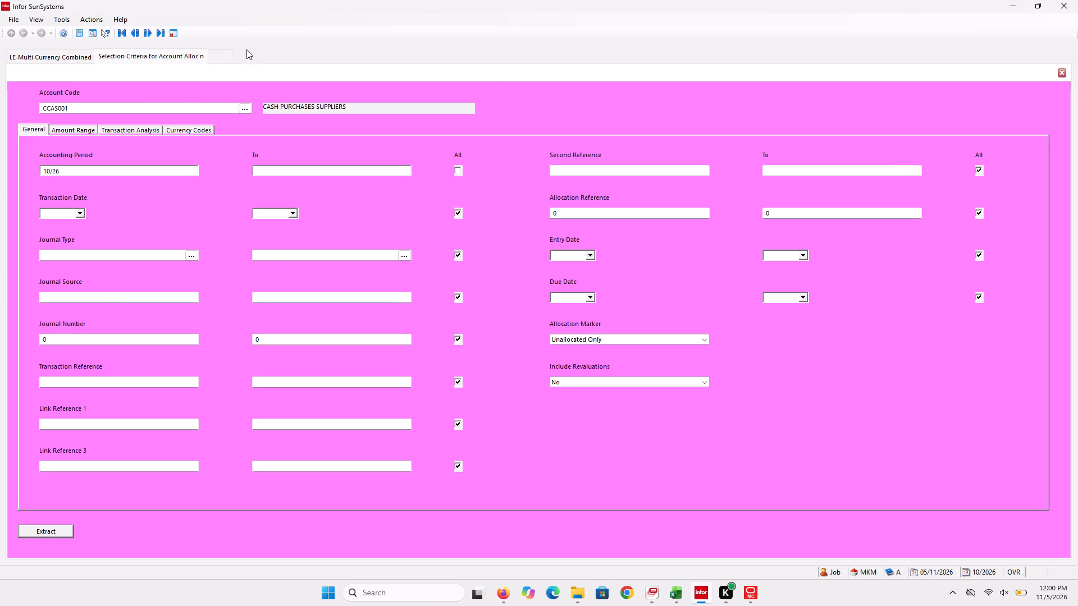
click(184, 50)
click(164, 56)
click(133, 100)
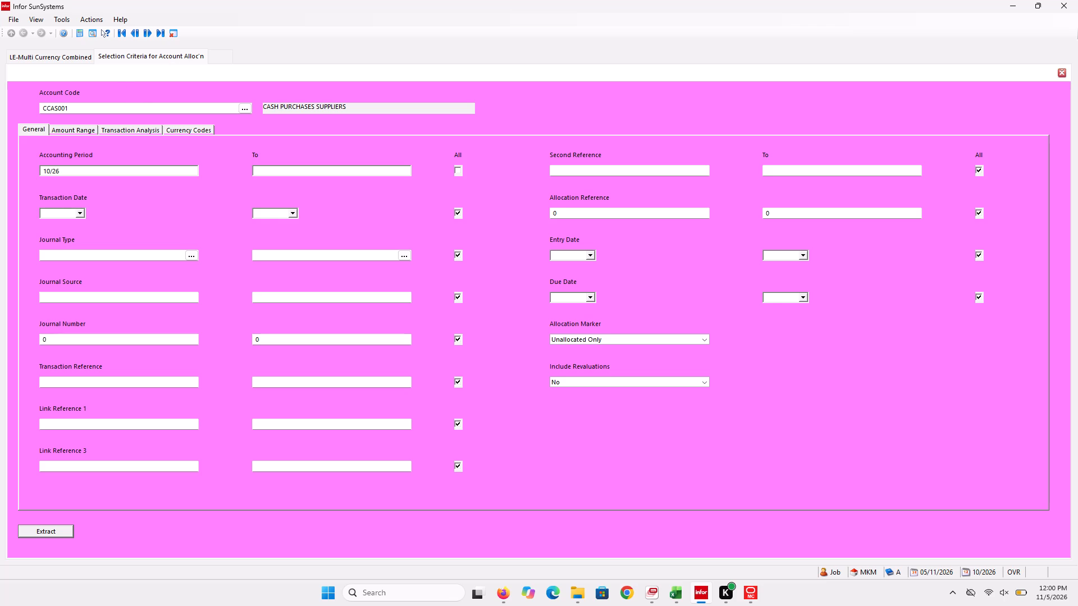
click(136, 103)
key(BackSpace)
text(cmut)
click(244, 109)
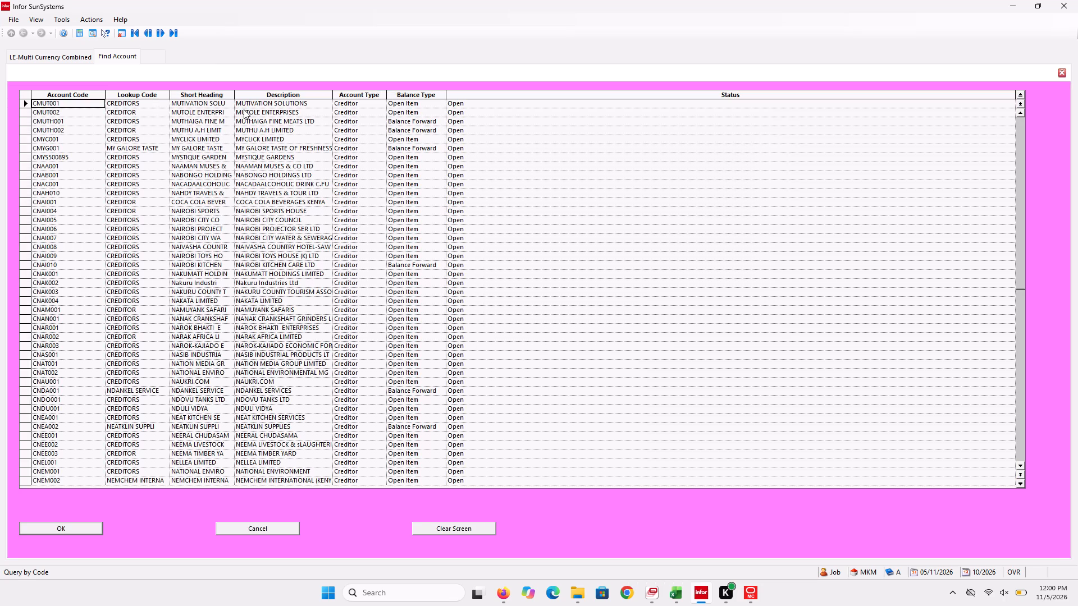
key(Down)
key(Down)
key(Down)
key(Up)
key(Return)
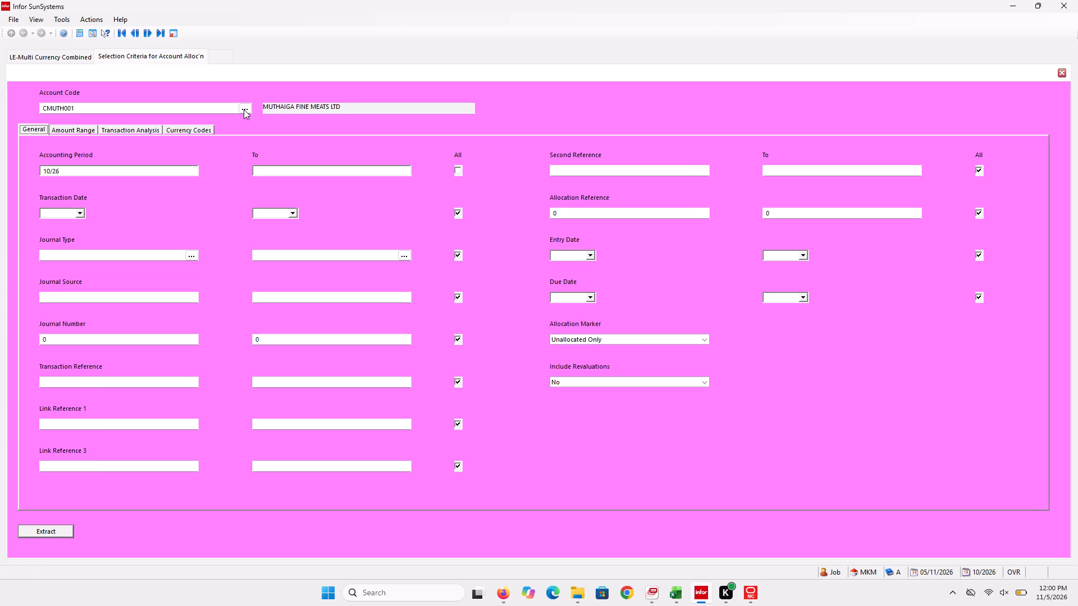
key(Return)
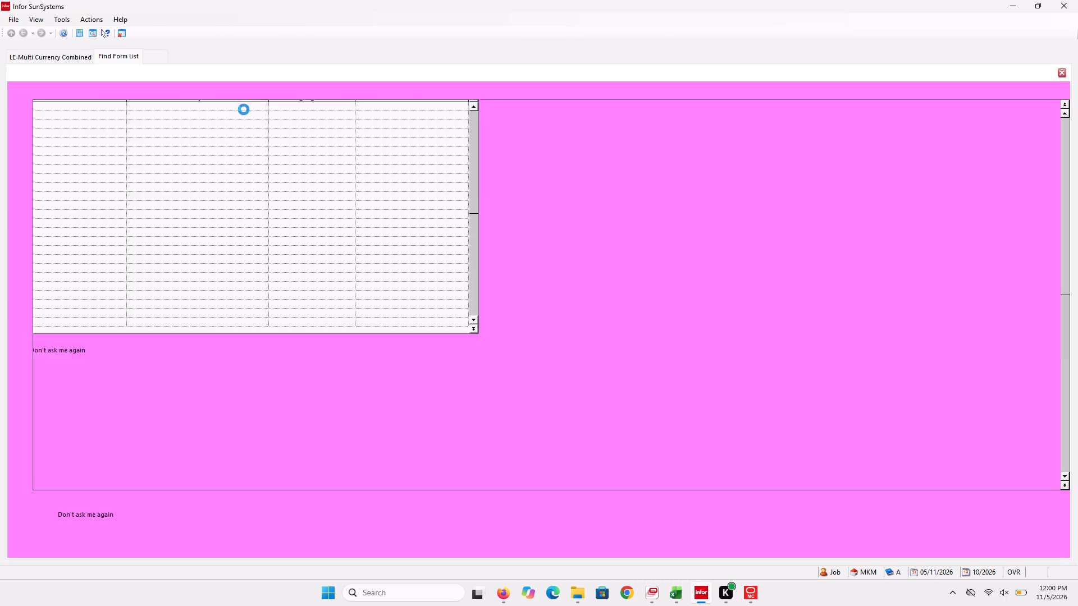
key(Down)
key(Down)
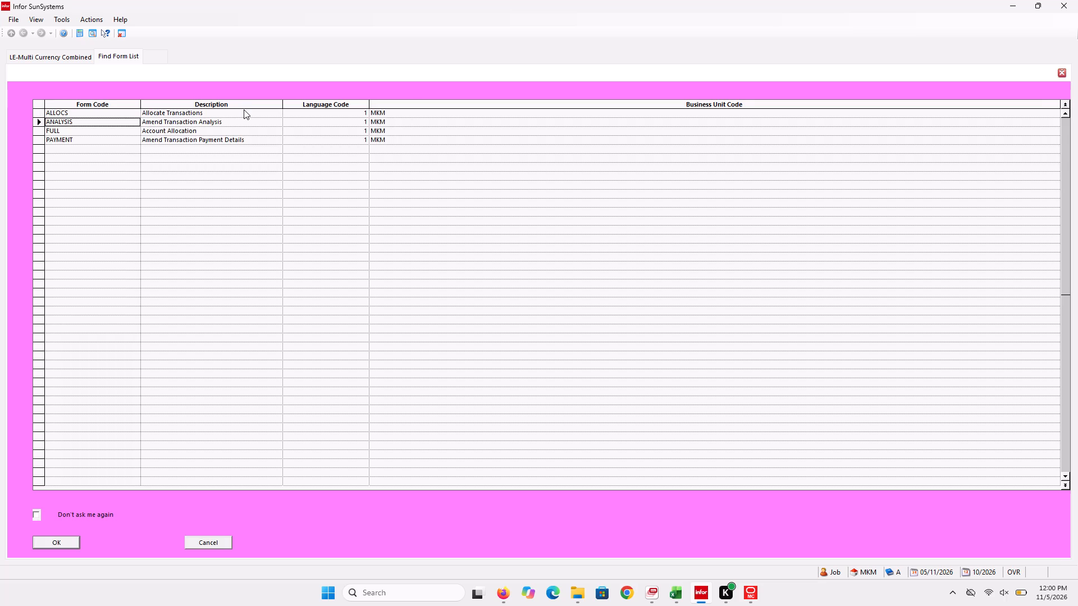
key(Return)
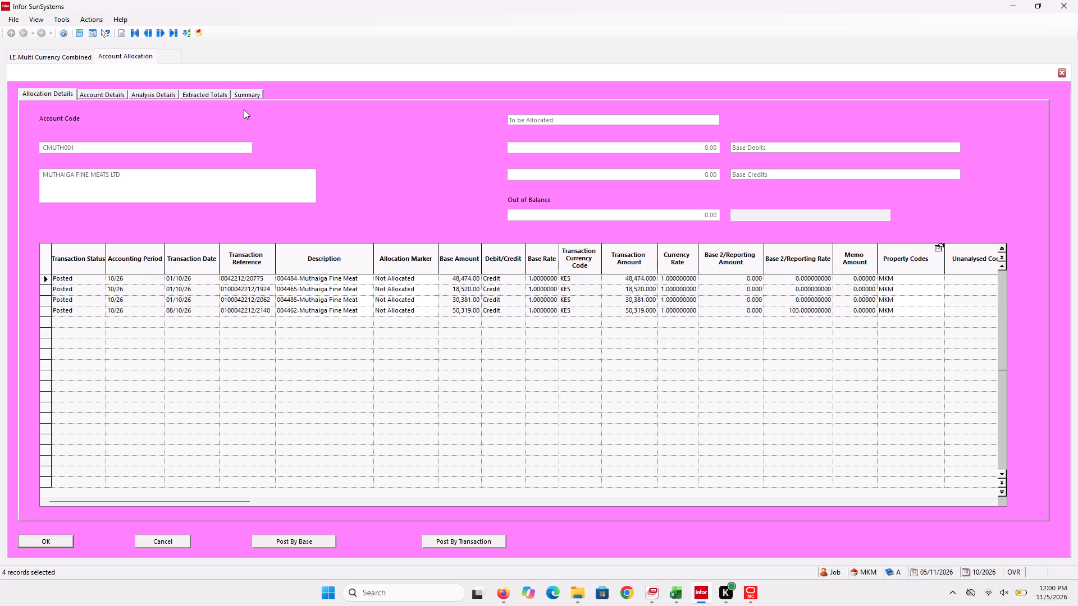
Look across the columns of the second Muthaiga Fine Meat transaction to check its journal number.
key(Down)
key(Right)
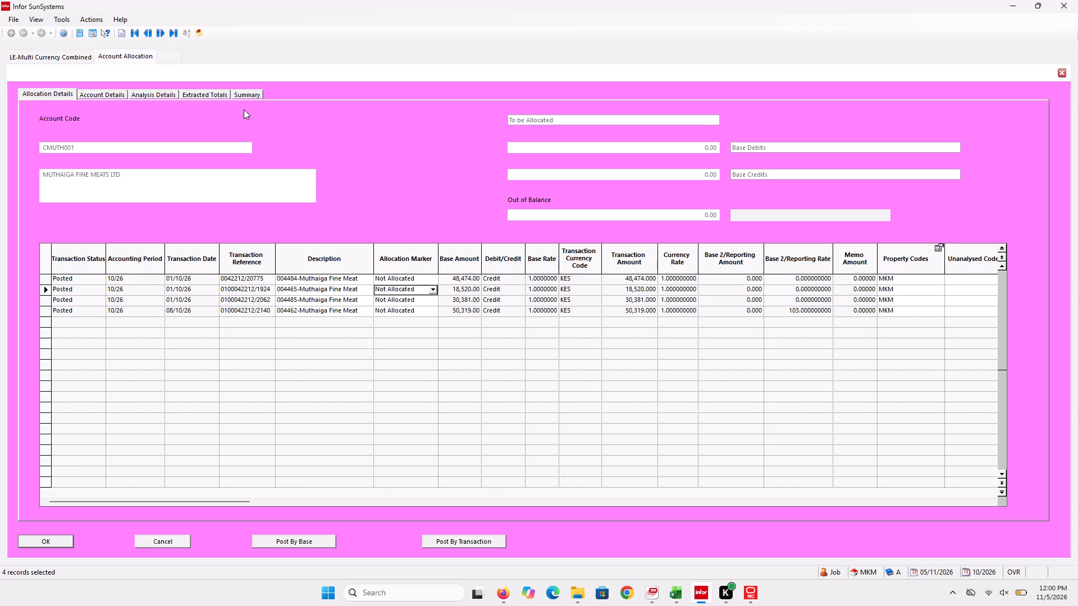
key(Right)
key(Right)
key(Right)
key(Right)
key(Right)
key(Right)
key(Right)
key(Right)
key(Right)
key(Right)
key(Right)
key(Right)
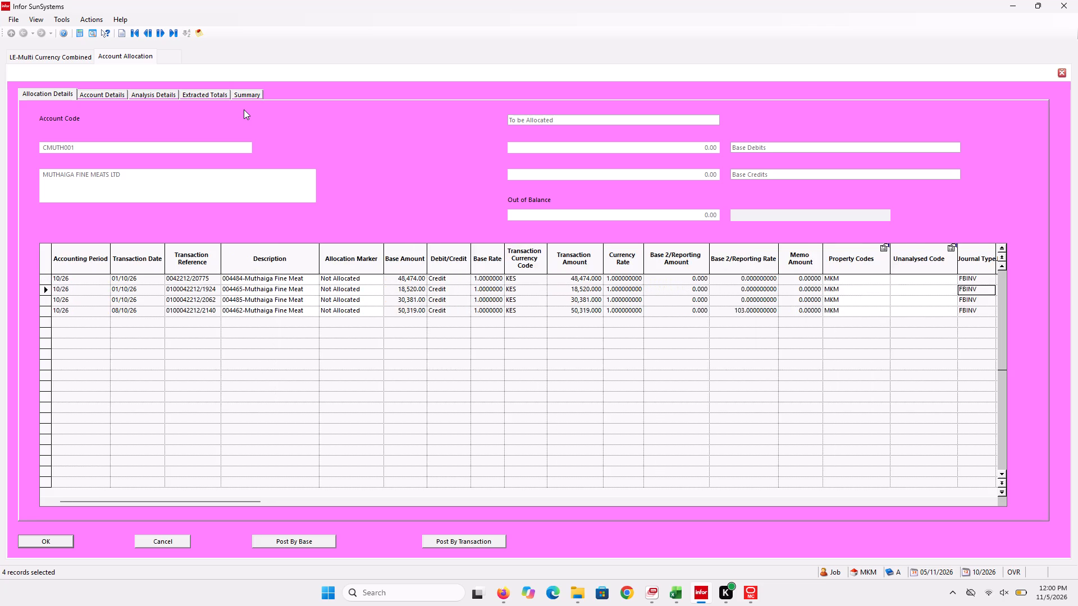
key(Right)
key(Left)
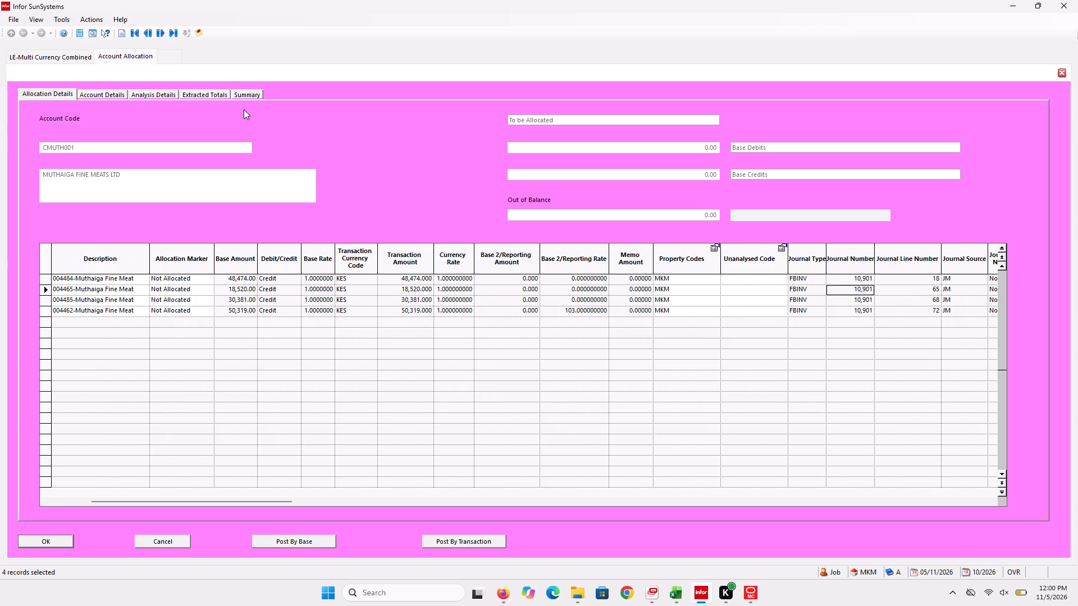
Open Journal Inquiry alongside the allocation, continue past the date warning, and query journal number 10901.
click(173, 50)
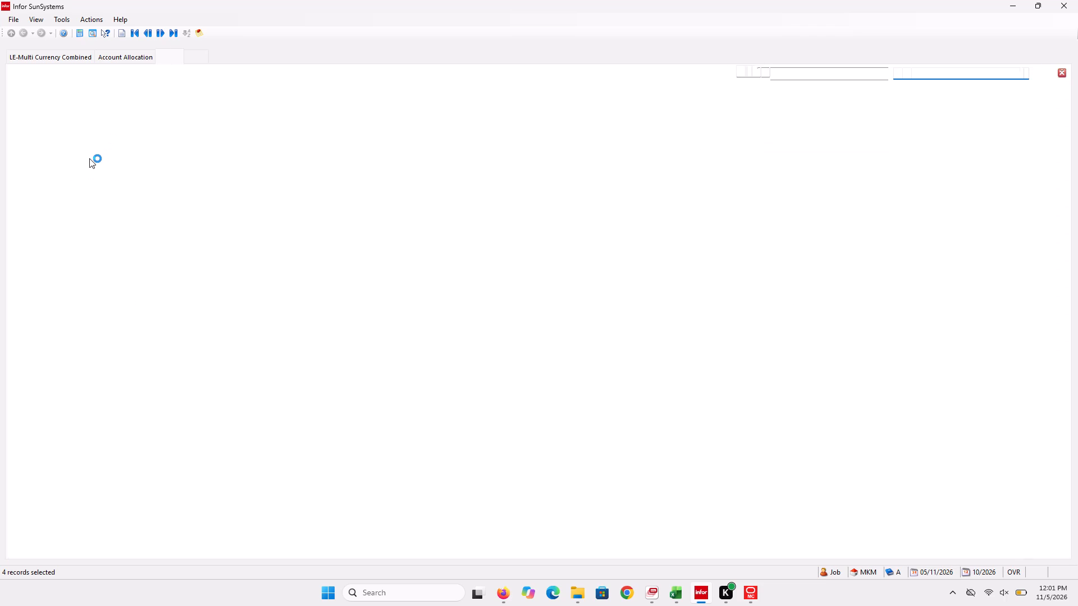
click(55, 157)
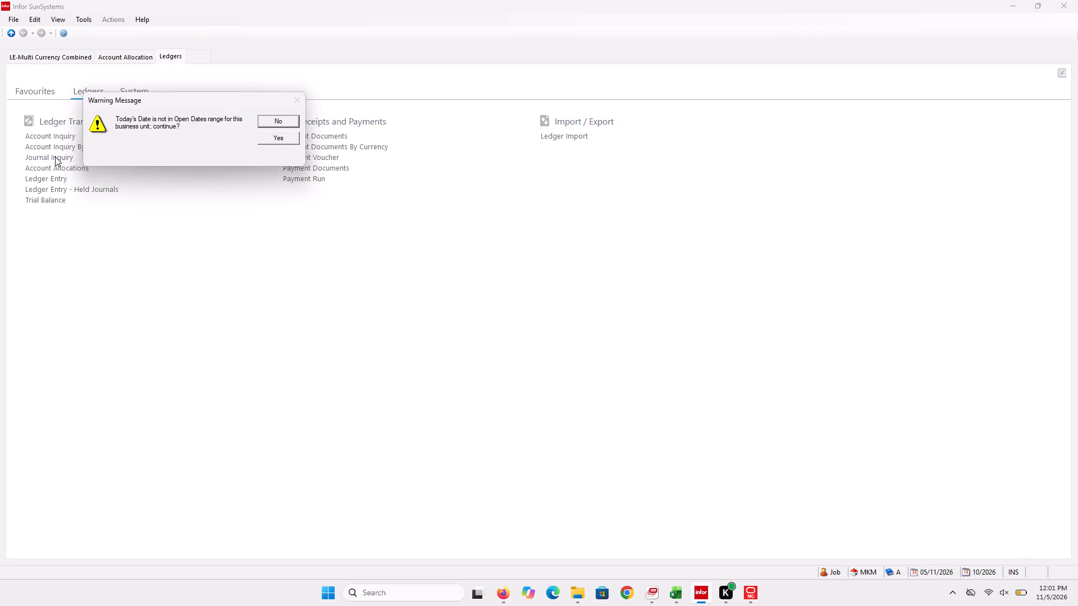
key(y)
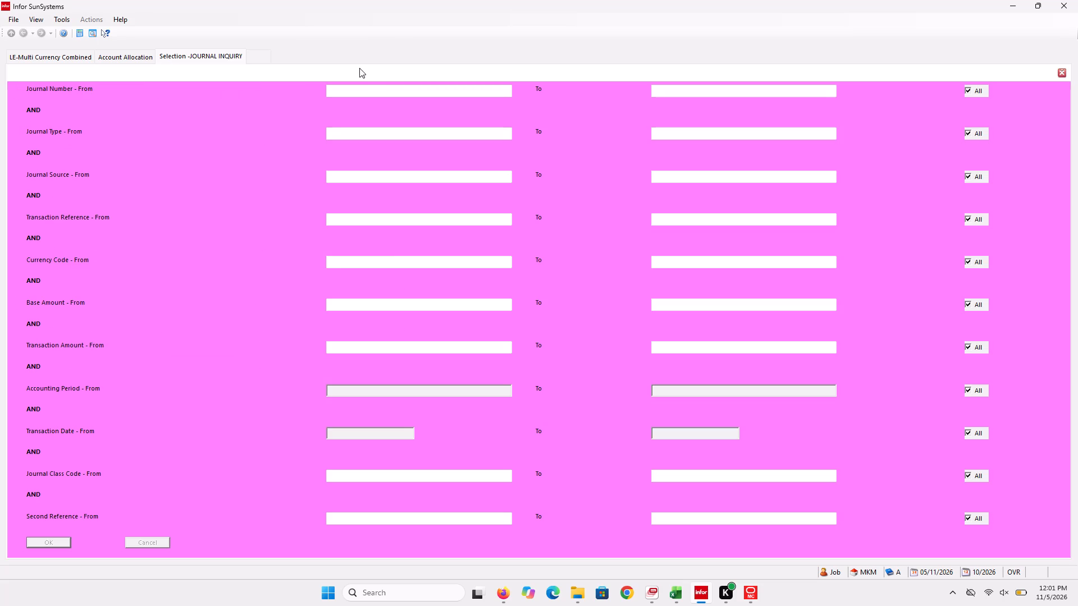
click(363, 88)
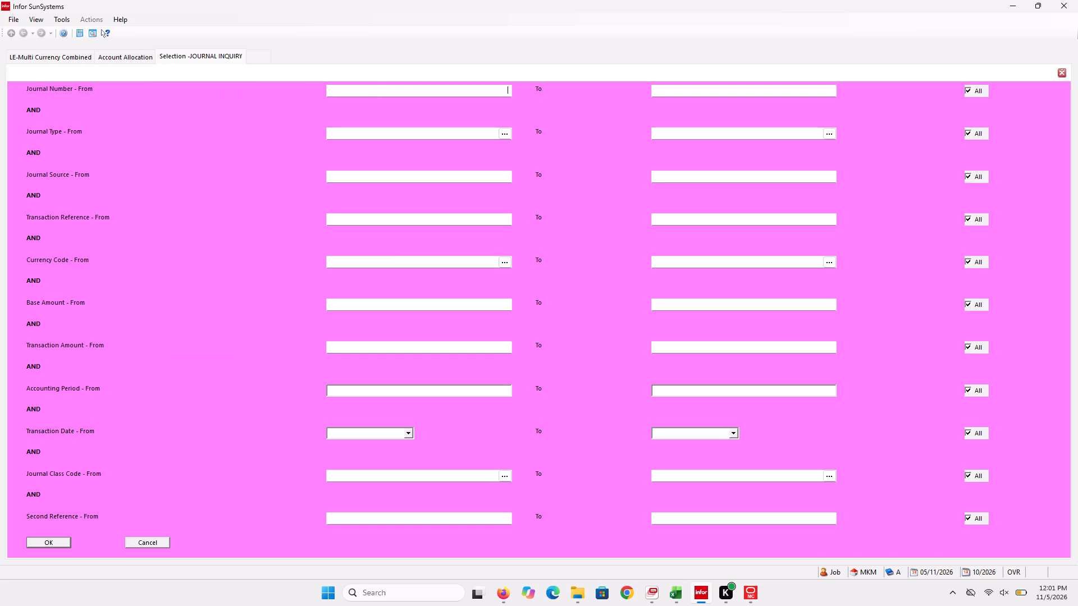
text(10901)
key(Return)
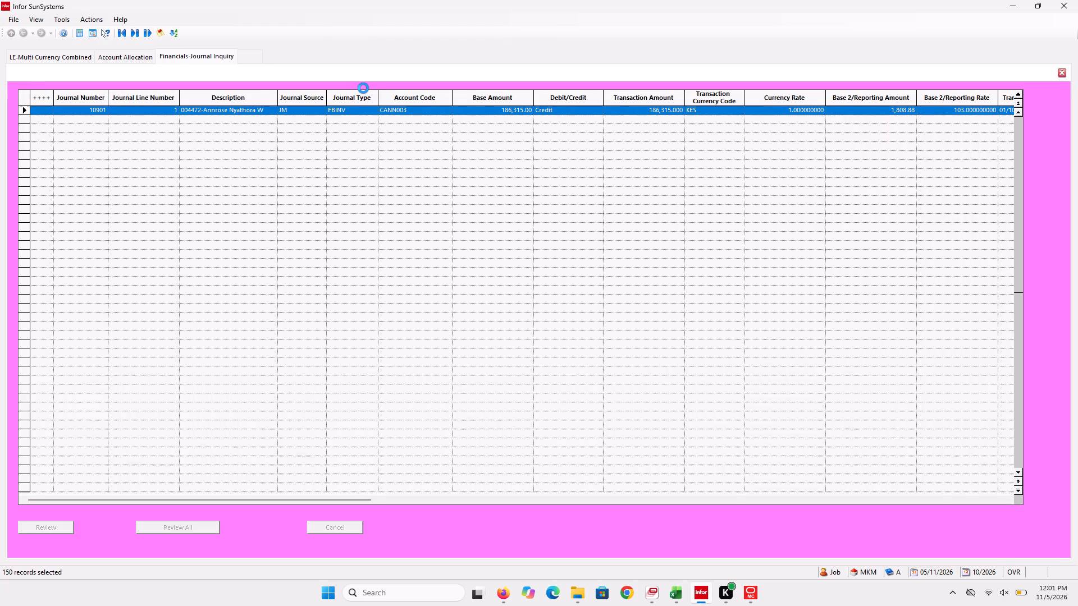
Examine the lines of journal 10901 and select the 004456 Cash Purchases Sup credit line to check its account code.
key(Down)
key(Down)
key(Down)
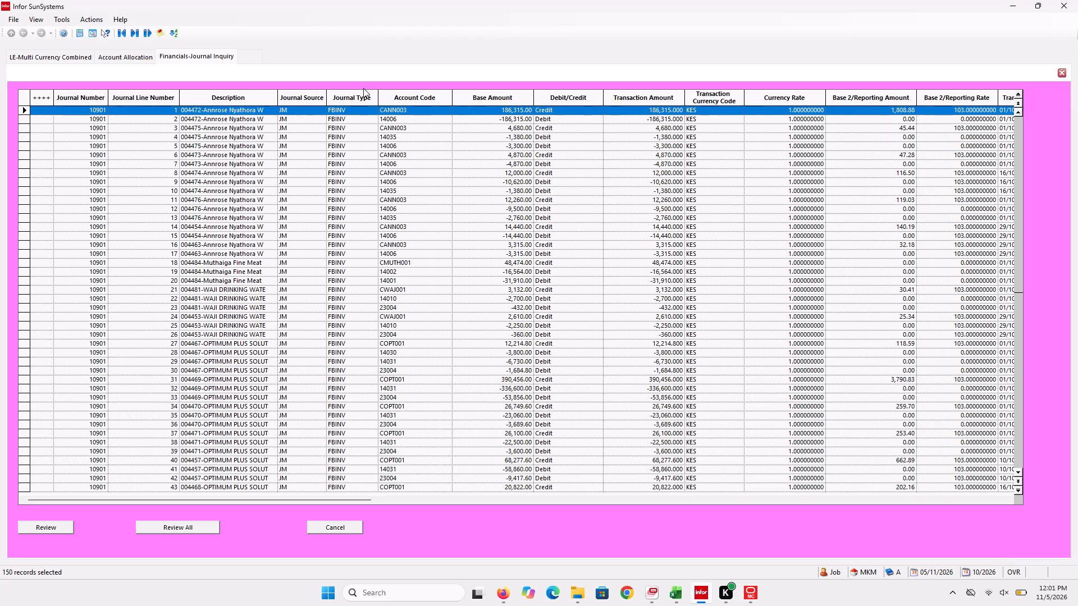
key(Down)
key(Down)
key(Down)
key(Down)
key(Down)
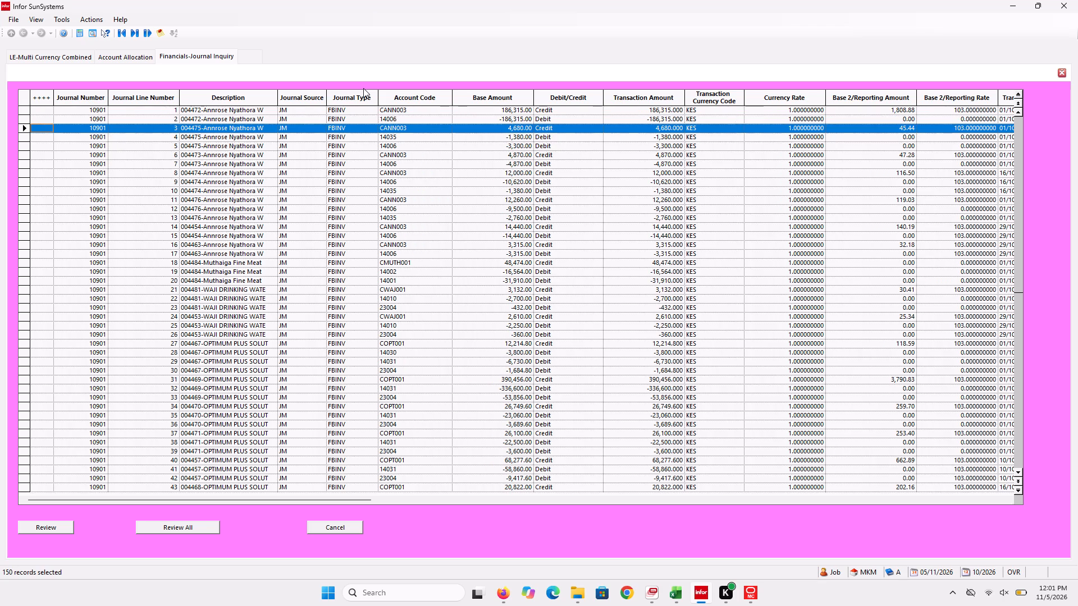
key(Down)
key(Down)
key(Down)
key(Down)
key(Down)
key(Down)
key(Down)
key(Down)
key(Down)
key(Down)
key(Down)
key(Down)
key(Down)
key(Down)
key(Down)
key(Down)
key(Down)
key(Down)
key(Down)
key(Down)
key(Down)
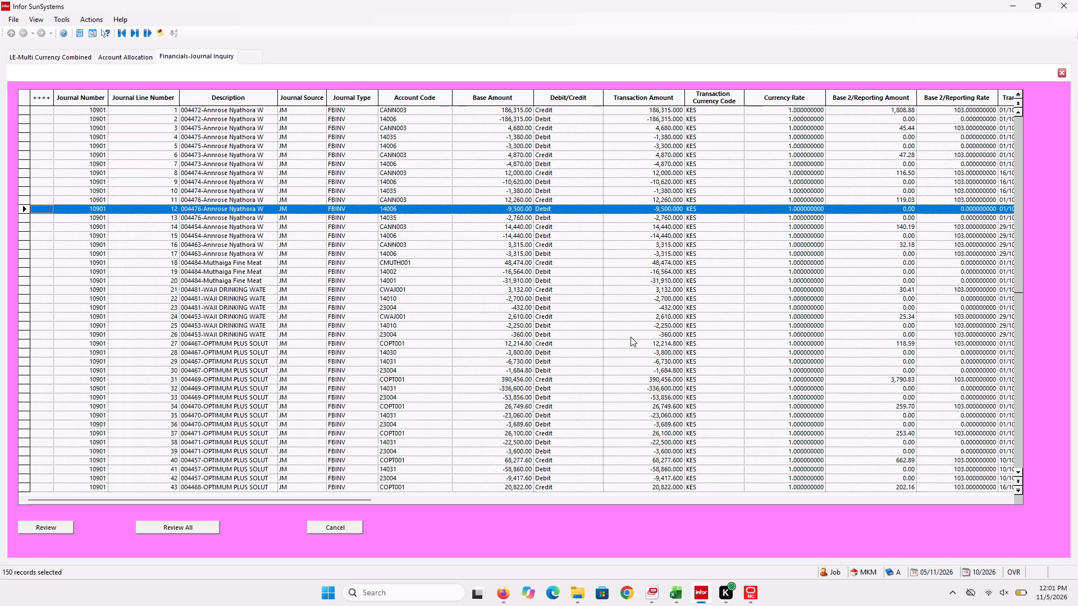
click(1017, 479)
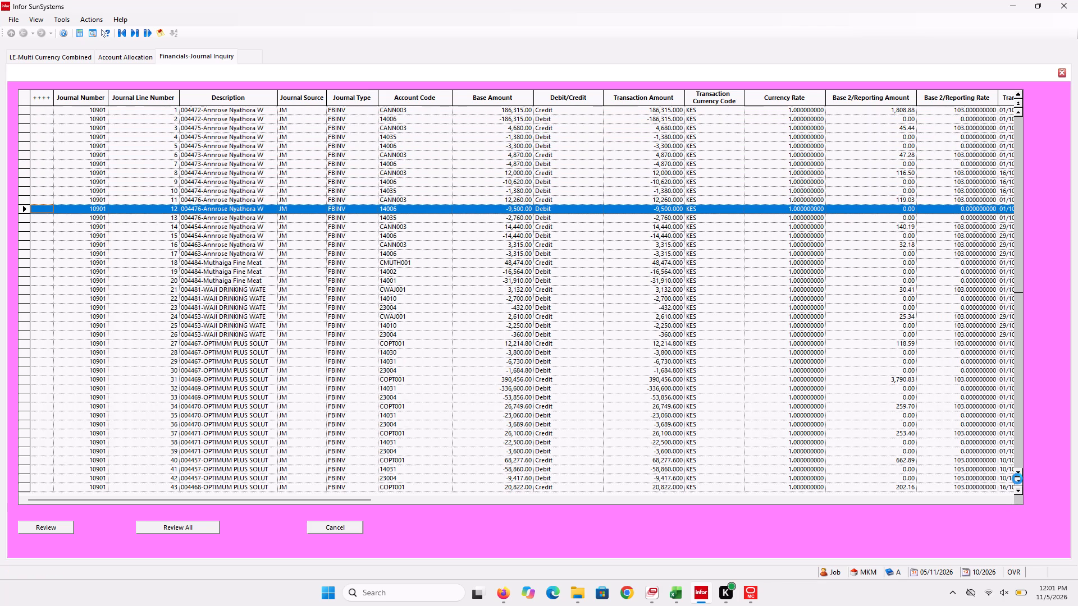
click(1017, 479)
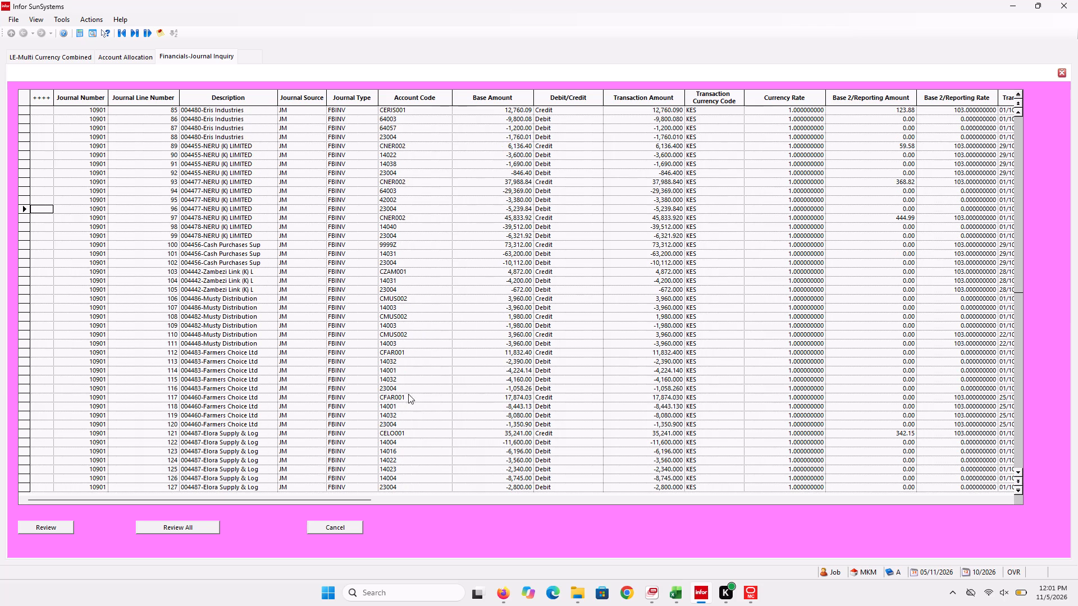
click(231, 245)
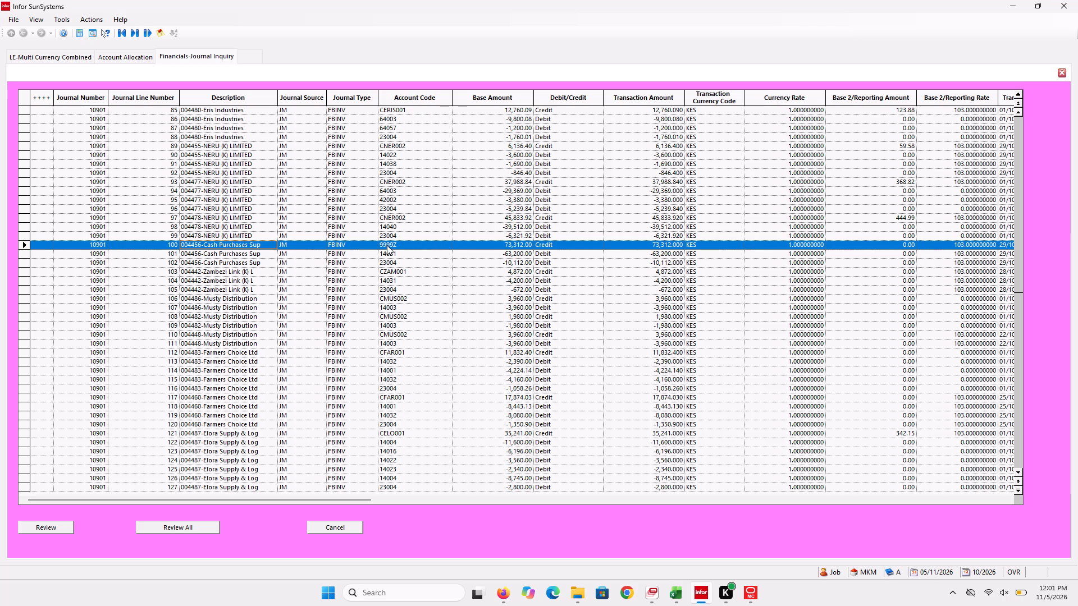
Return to the Muthaiga account allocation, close its extracted transactions, and set the account code to 9999Z.
click(125, 56)
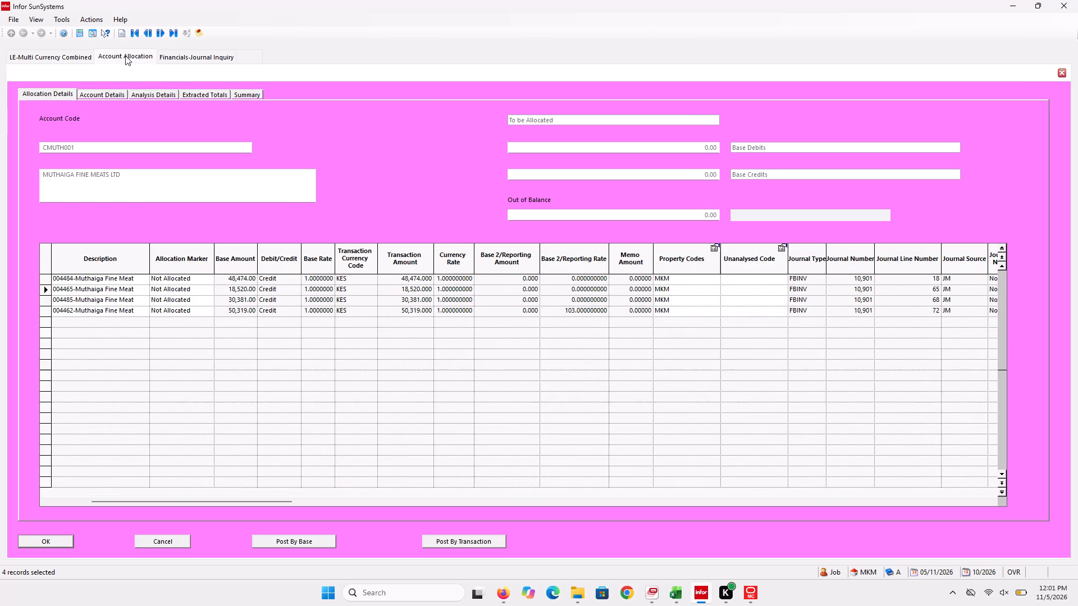
click(1062, 66)
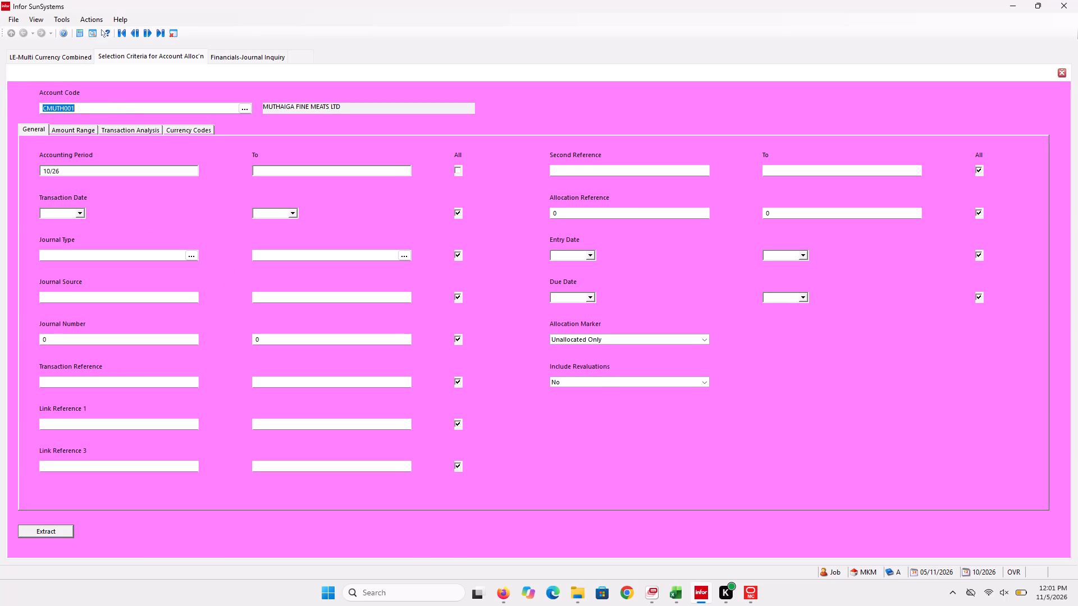
text(9999)
key(z)
key(Tab)
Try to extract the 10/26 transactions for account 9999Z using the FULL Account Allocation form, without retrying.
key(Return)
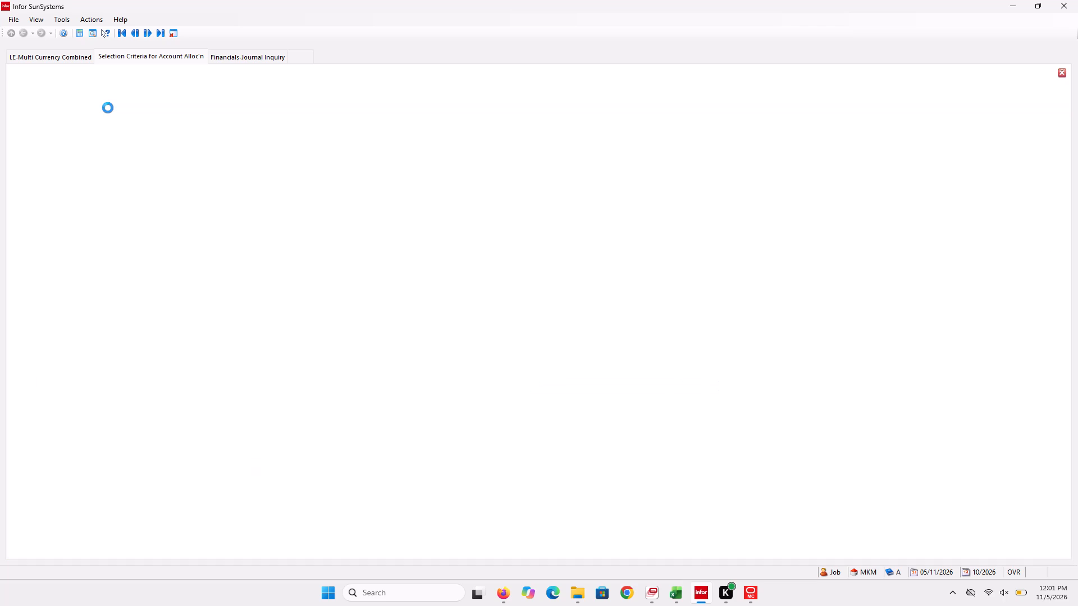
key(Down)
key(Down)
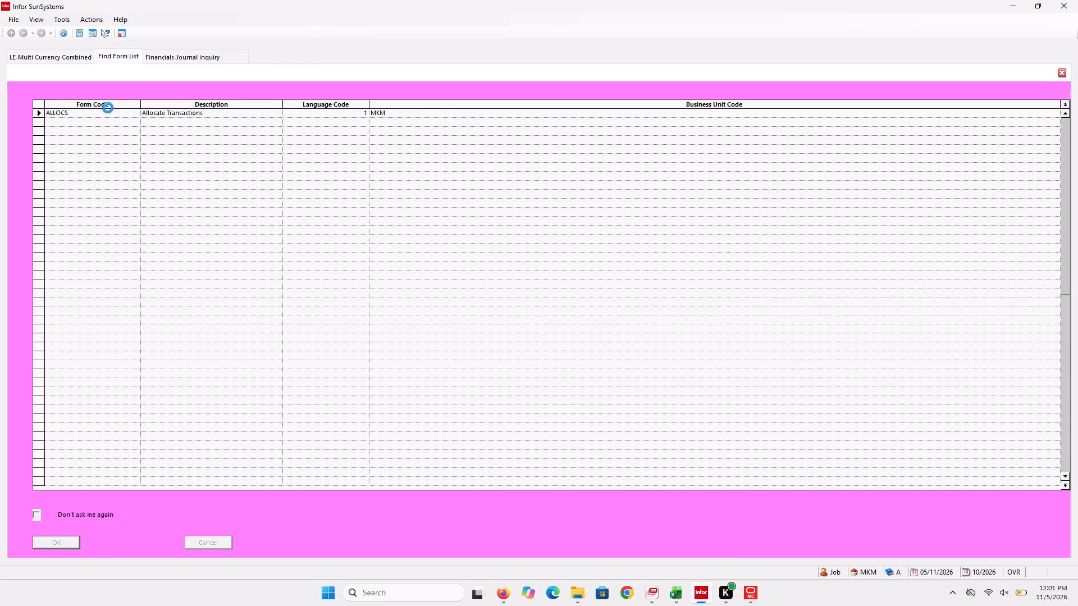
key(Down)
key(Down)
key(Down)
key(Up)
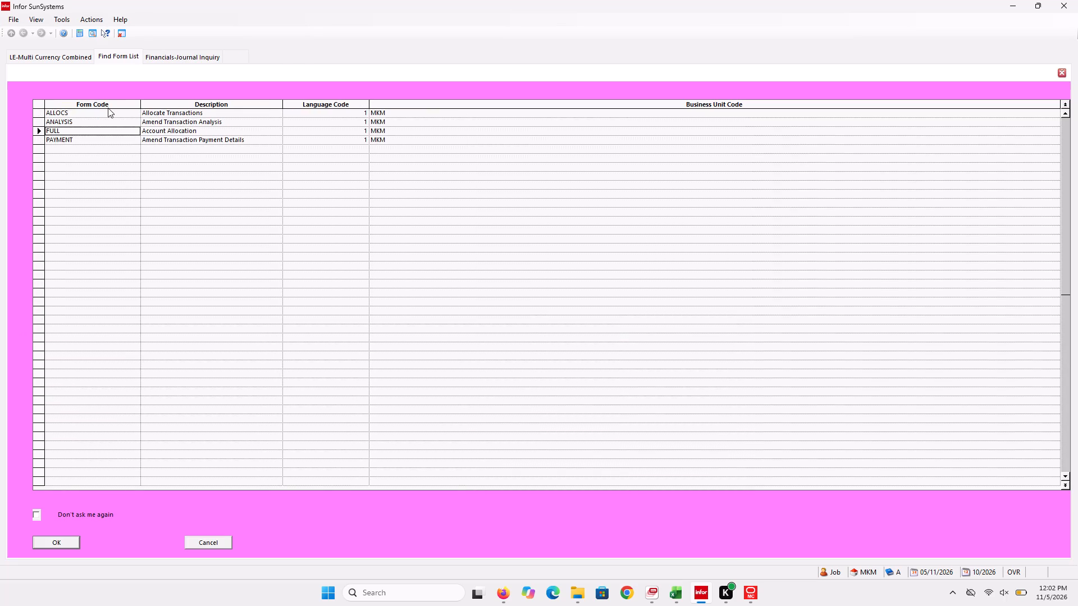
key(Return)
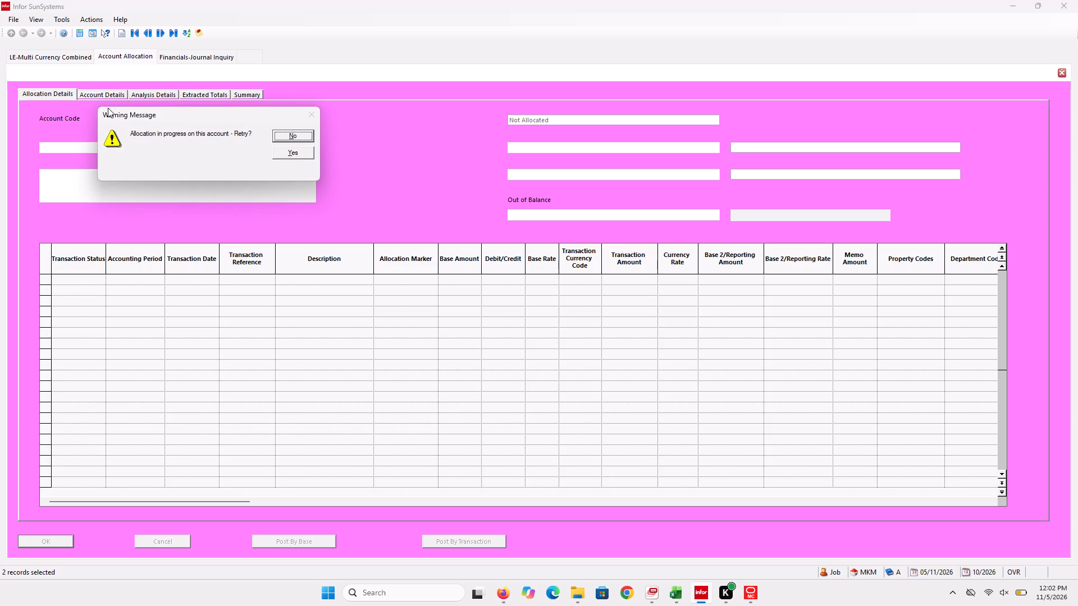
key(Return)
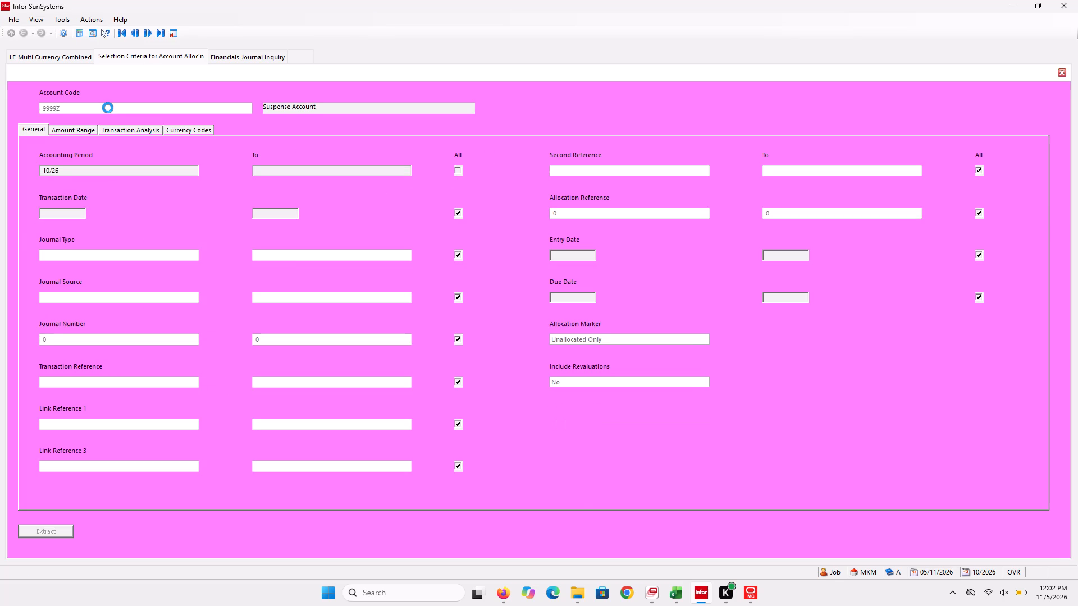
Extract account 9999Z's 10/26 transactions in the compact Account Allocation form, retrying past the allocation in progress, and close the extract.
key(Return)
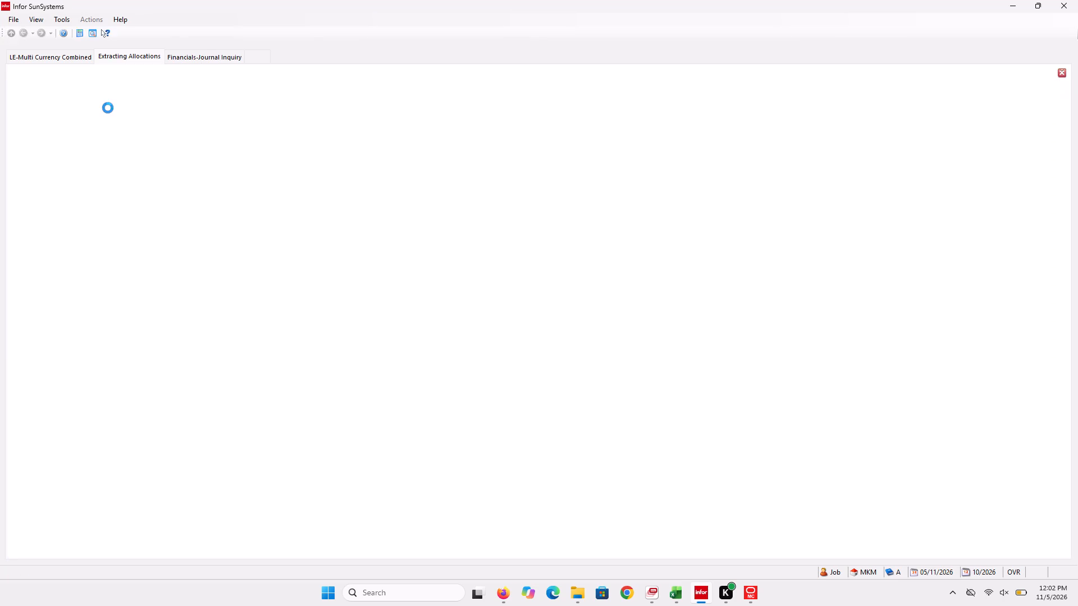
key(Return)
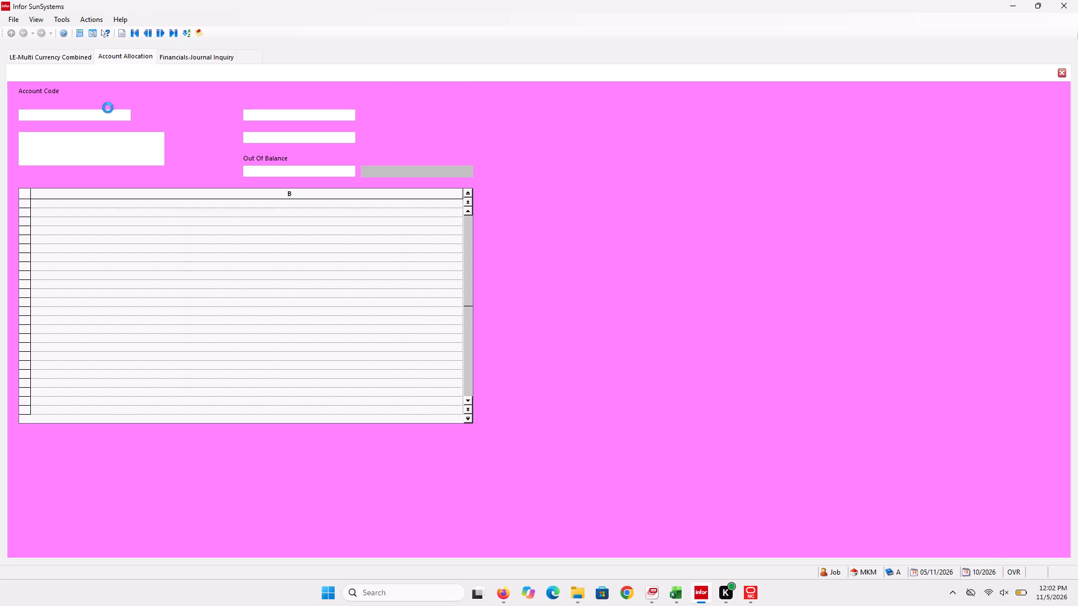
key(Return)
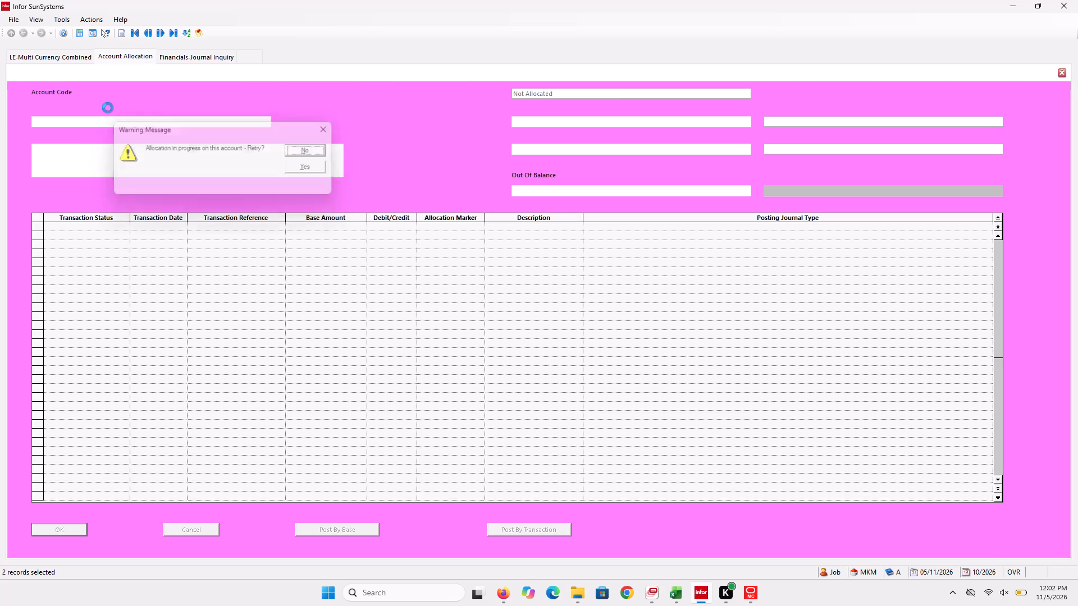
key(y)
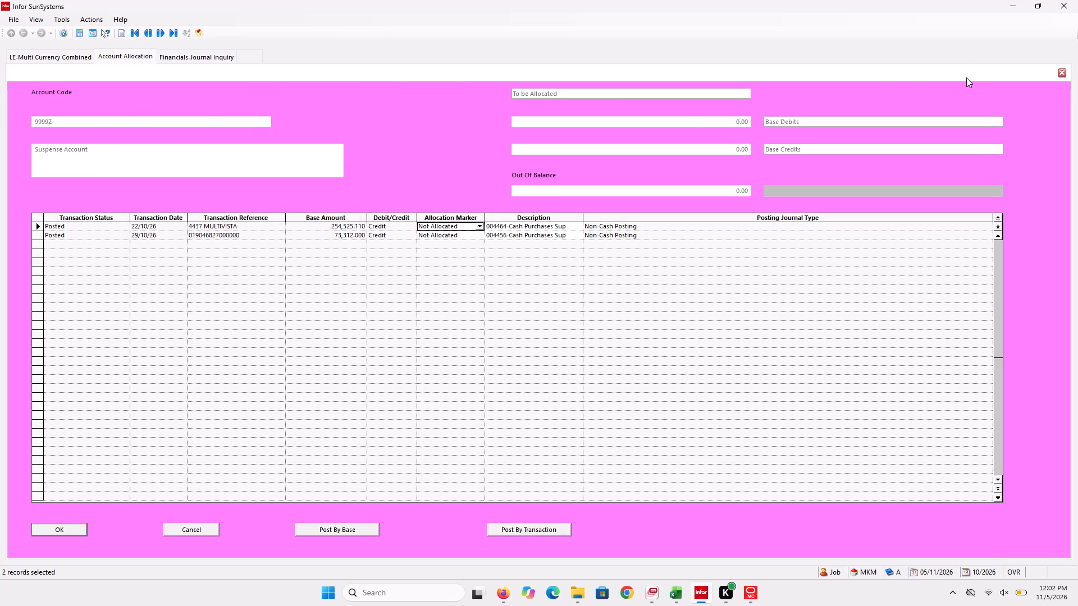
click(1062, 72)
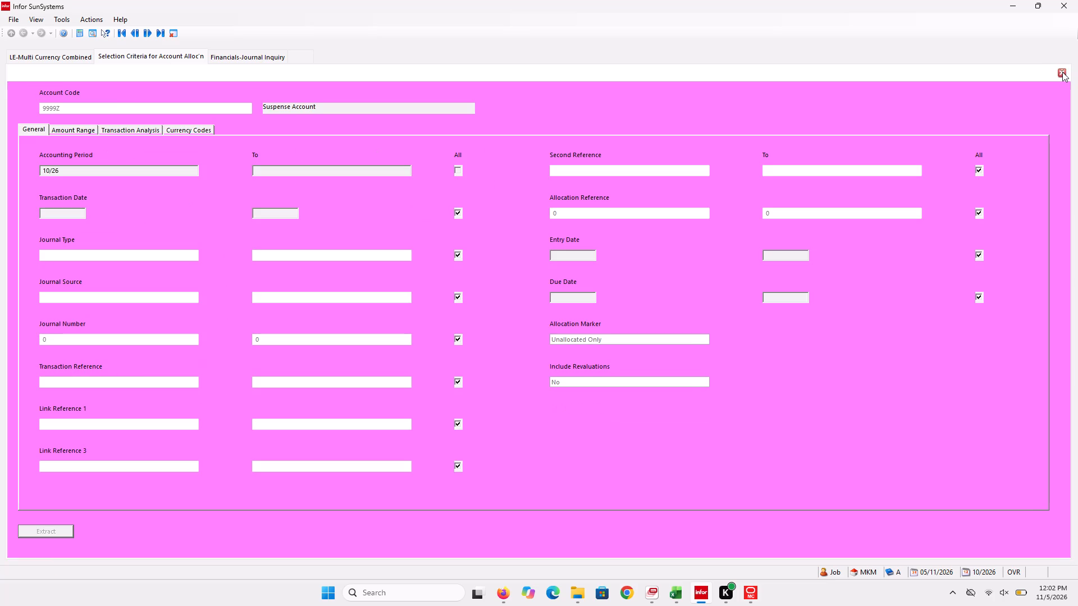
Extract the 10/26 transactions for account 9999Z again, using the detailed allocation form that includes Analysis Details and Extracted Totals.
key(Return)
key(Down)
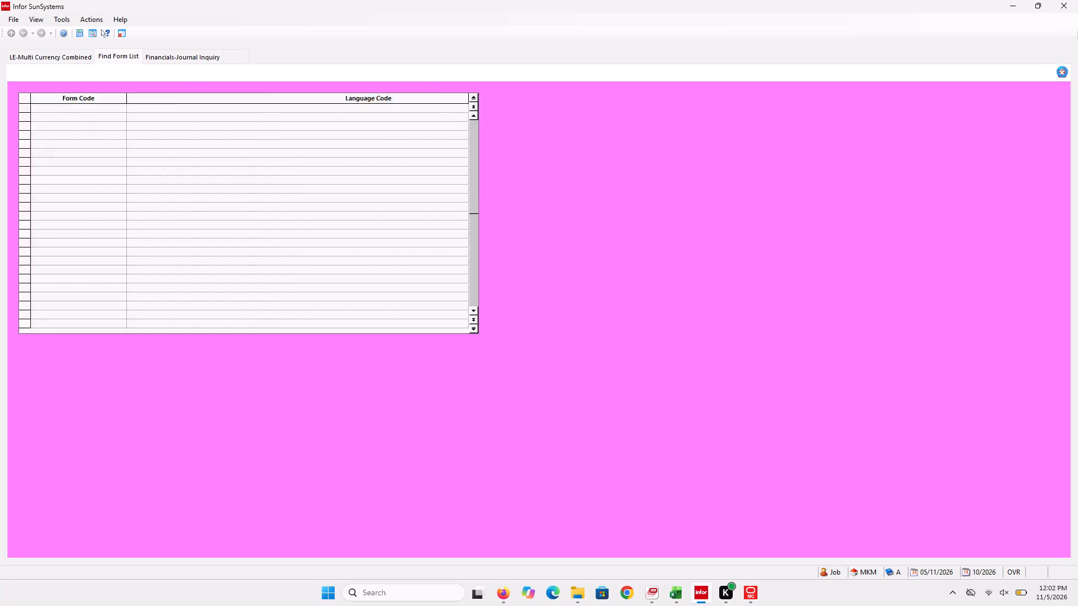
key(Down)
key(Down)
key(Down)
key(Down)
key(Return)
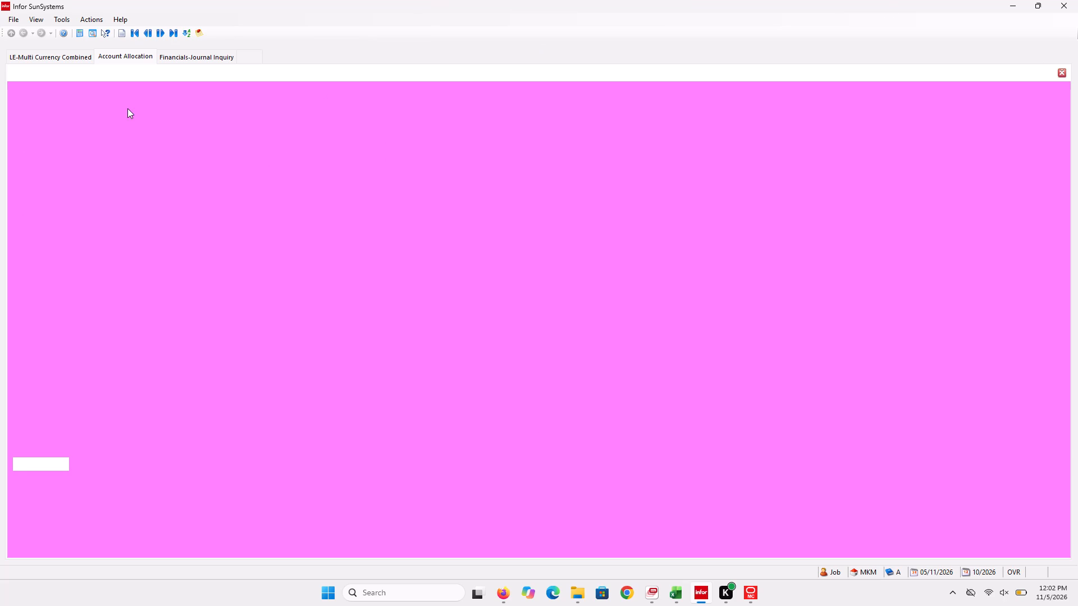
Check the transaction reference in the FBINV journal entry, and return to the 9999Z allocation to select the 4437 MULTIVISTA transaction reference.
click(69, 61)
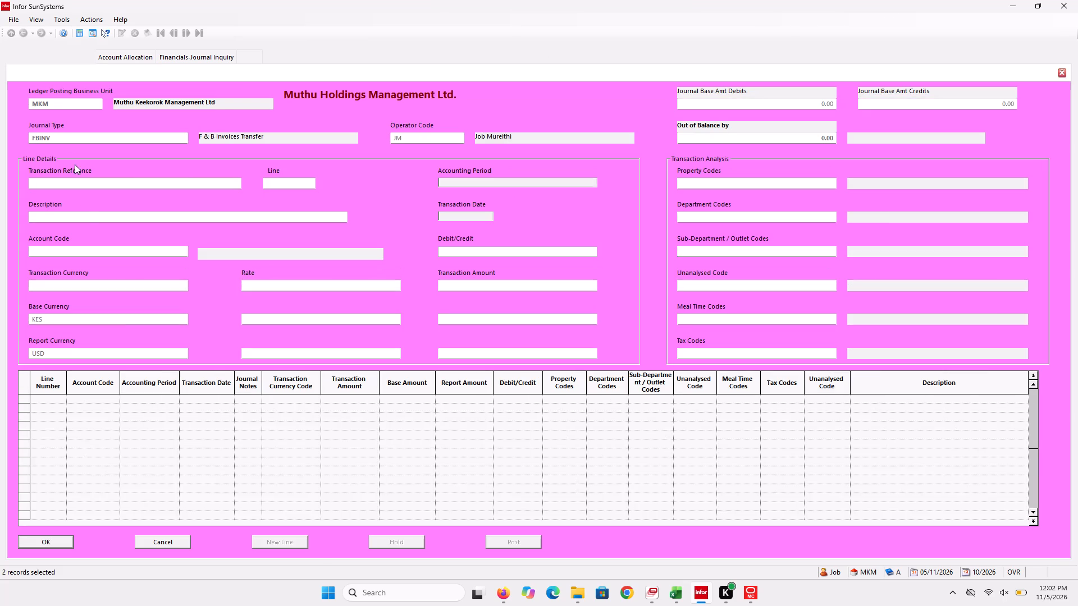
click(71, 178)
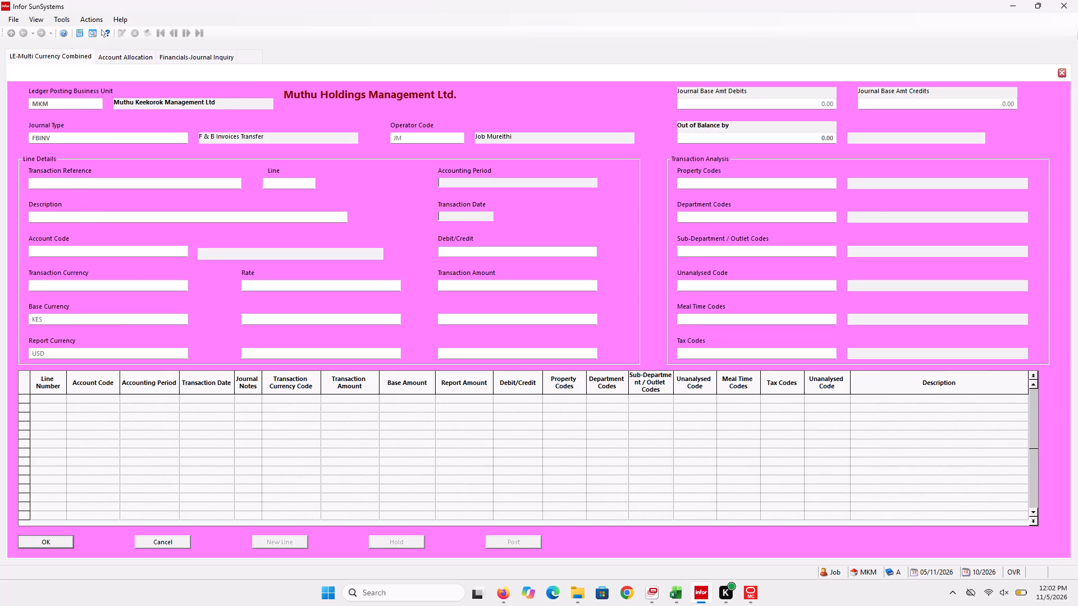
click(120, 56)
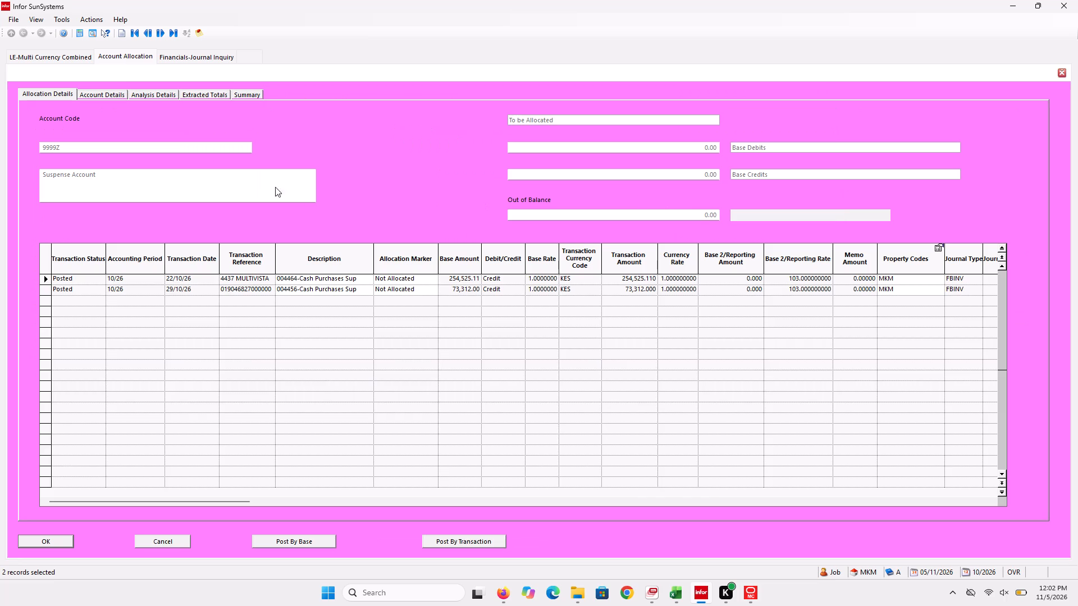
click(255, 277)
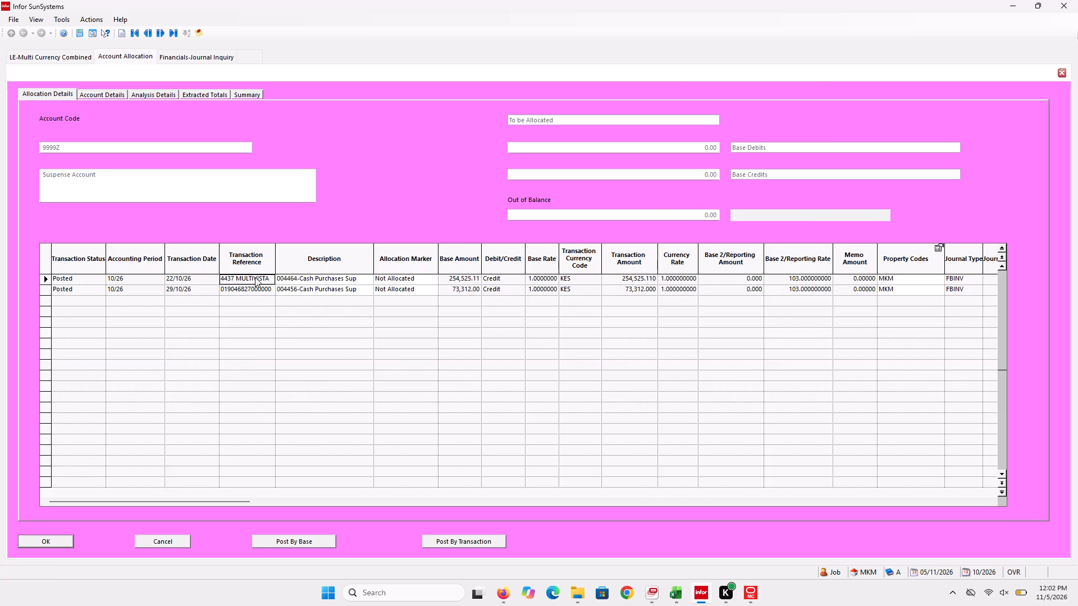
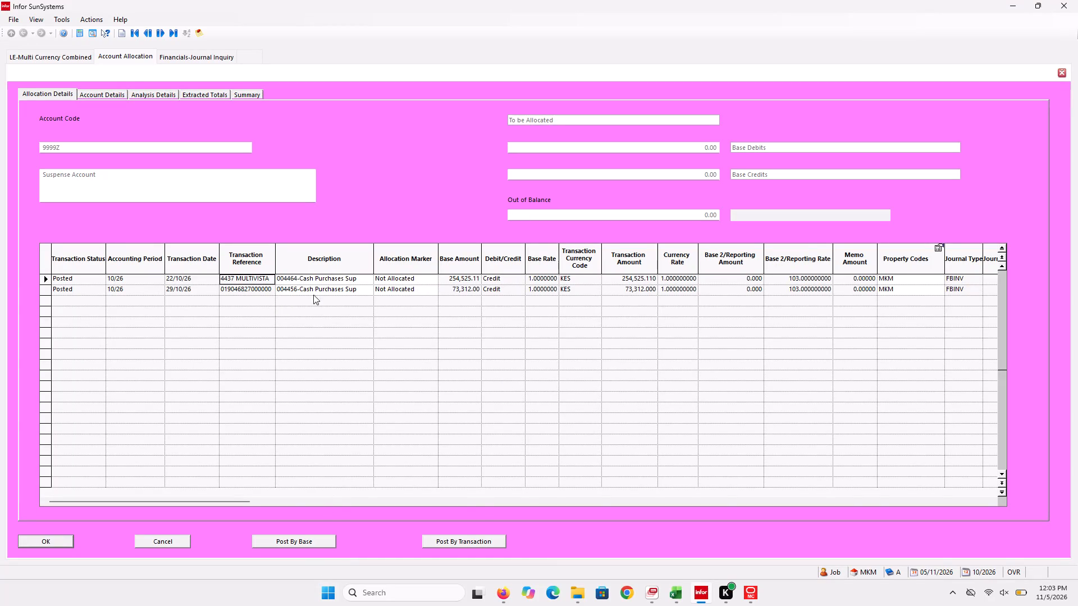
Examine the 29/10/26 credit's reference, description and base amount in the 9999Z allocation against the entry fields of the FBINV journal.
click(254, 288)
click(80, 56)
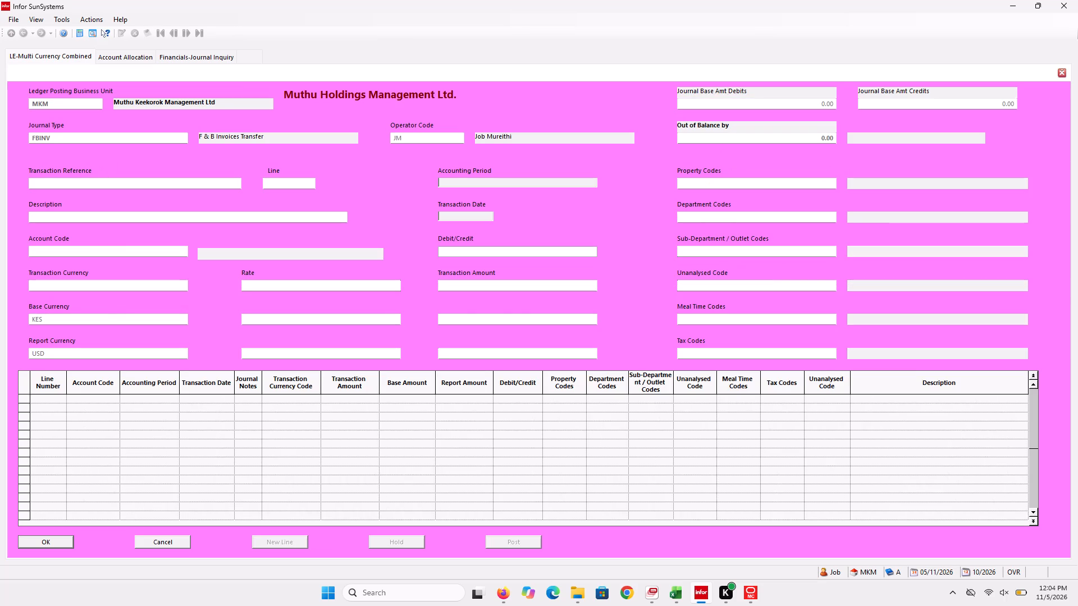
click(97, 187)
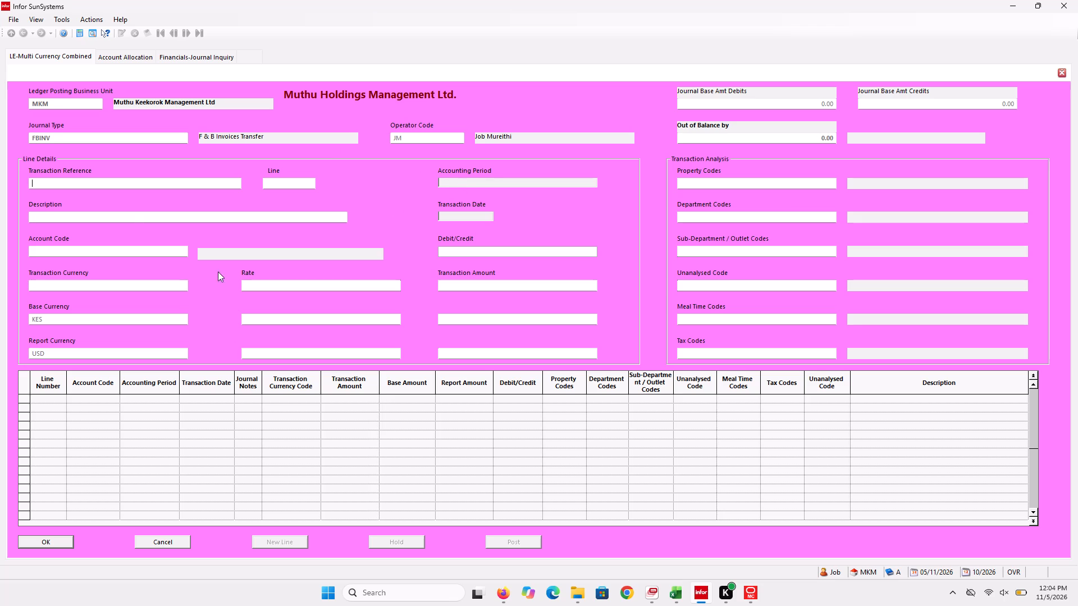
click(120, 56)
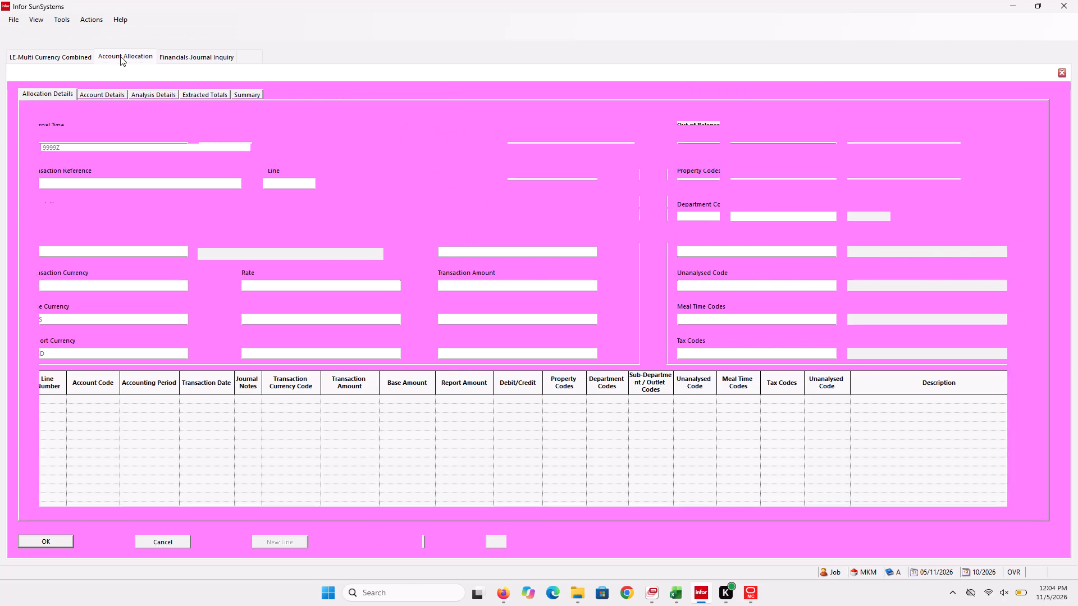
click(295, 285)
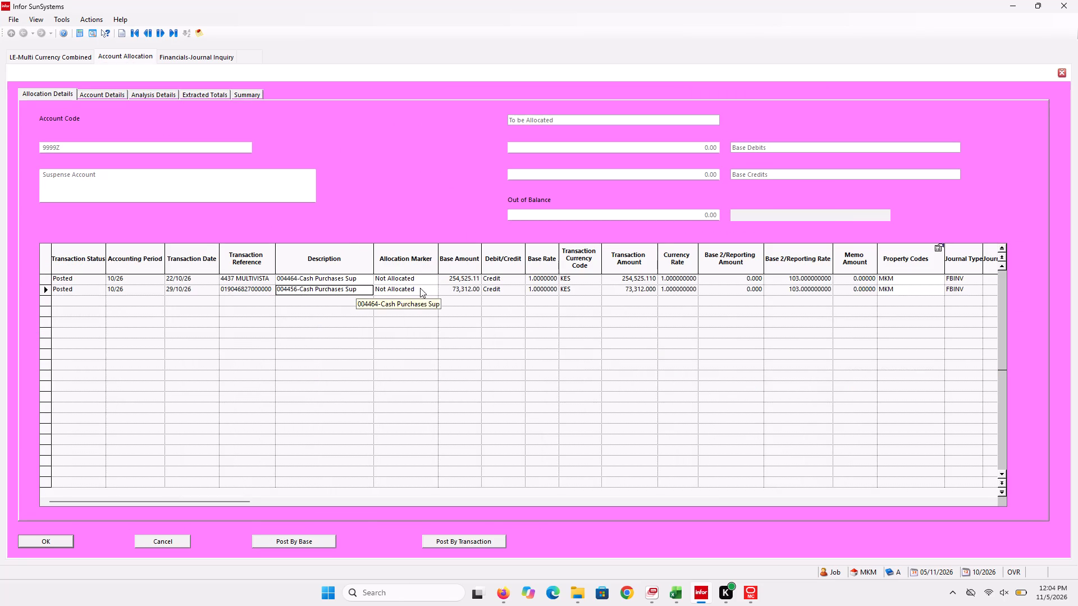
click(454, 293)
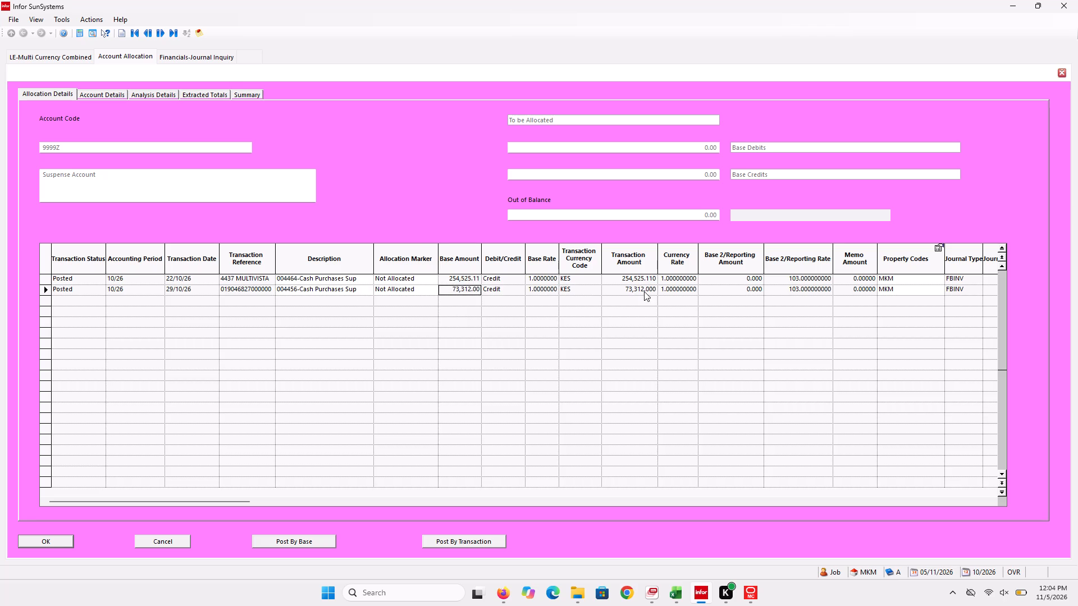
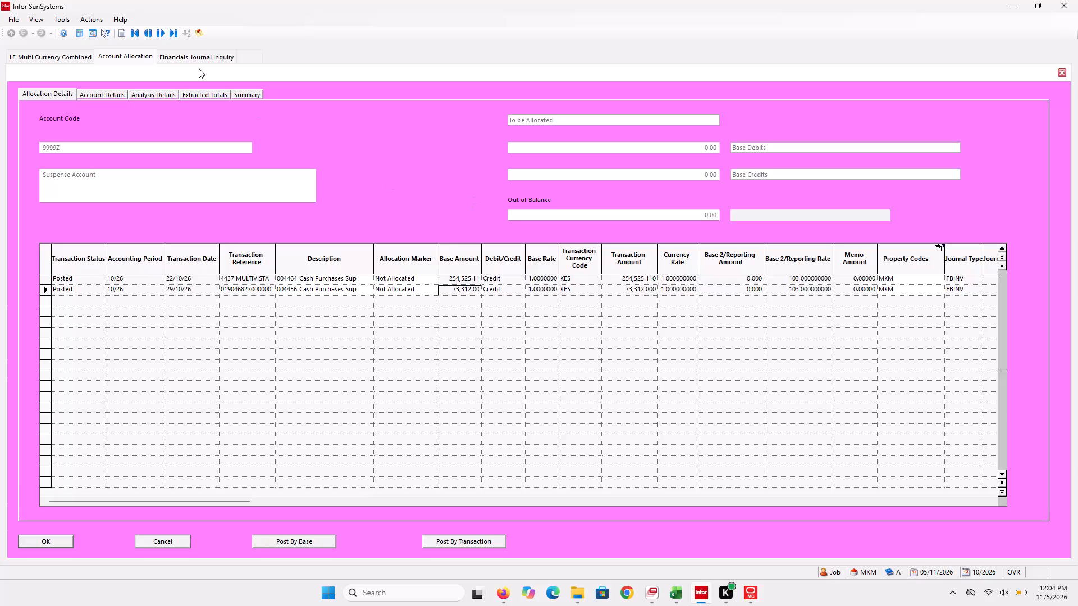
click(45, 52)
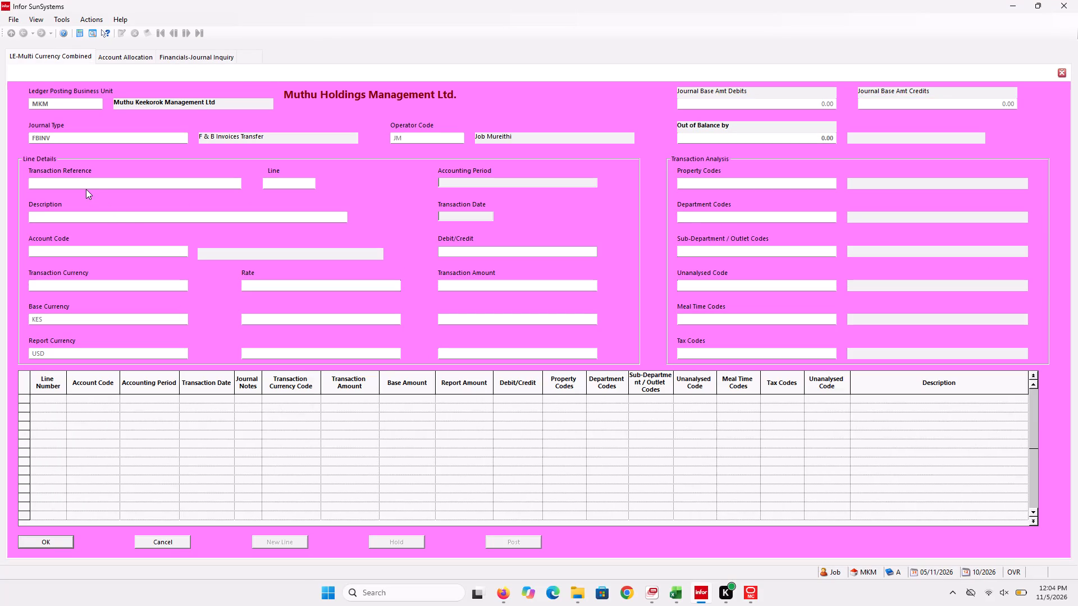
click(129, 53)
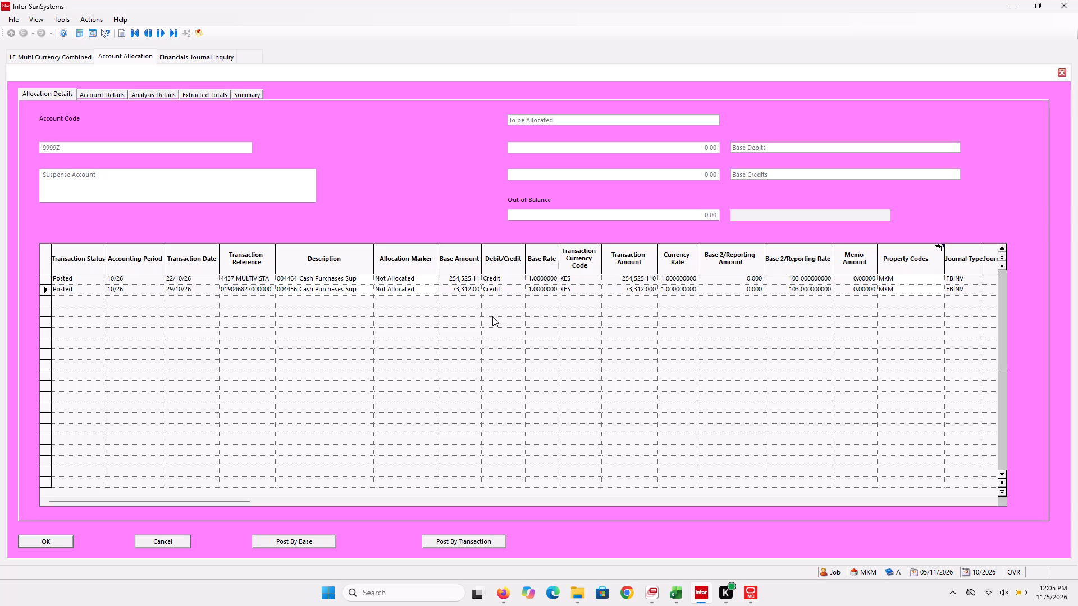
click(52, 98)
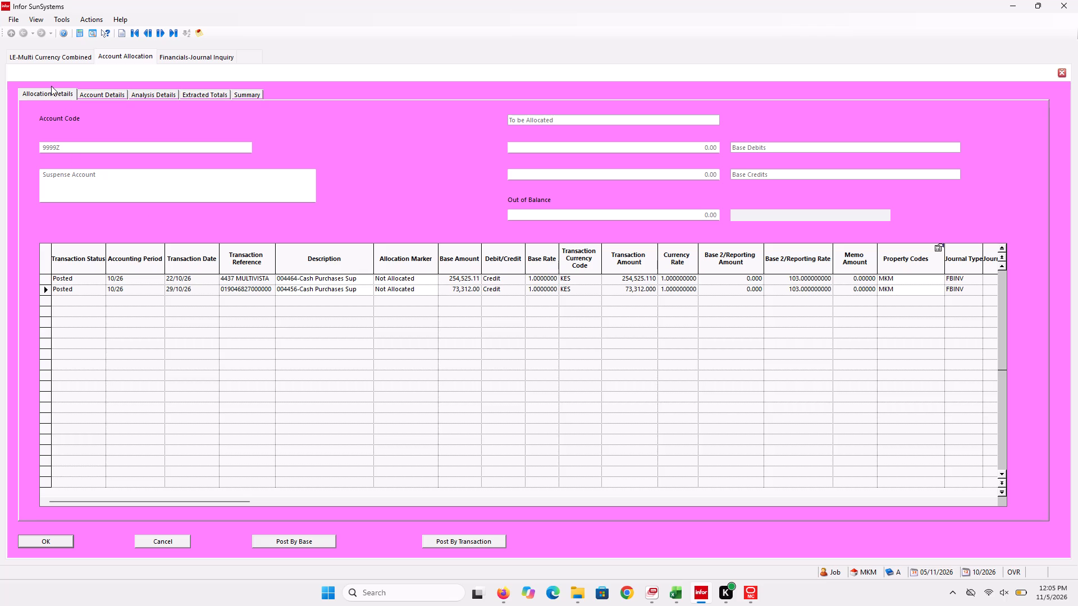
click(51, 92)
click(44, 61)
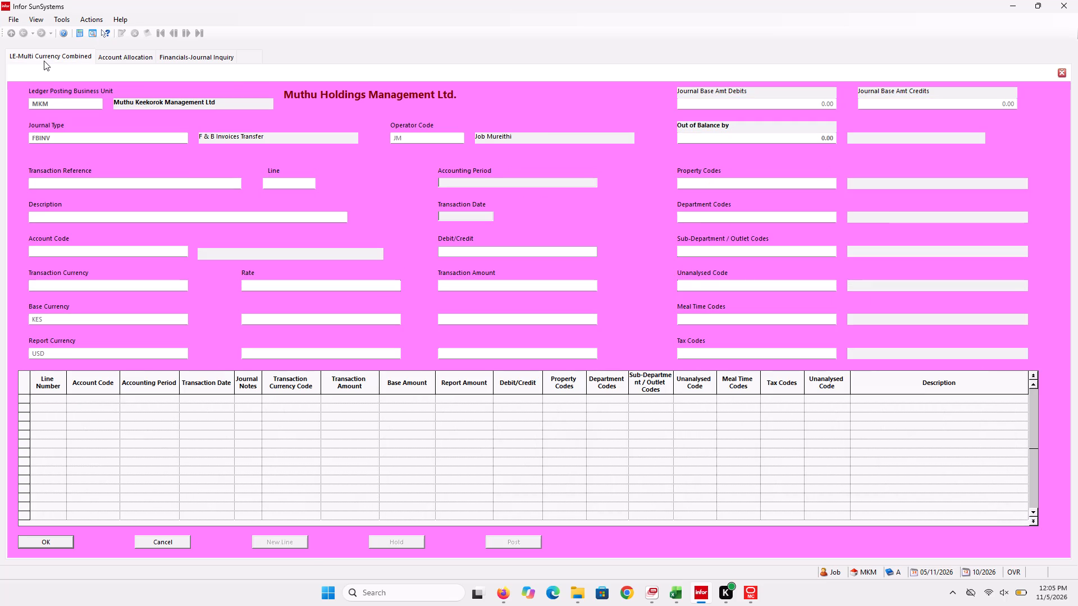
click(119, 52)
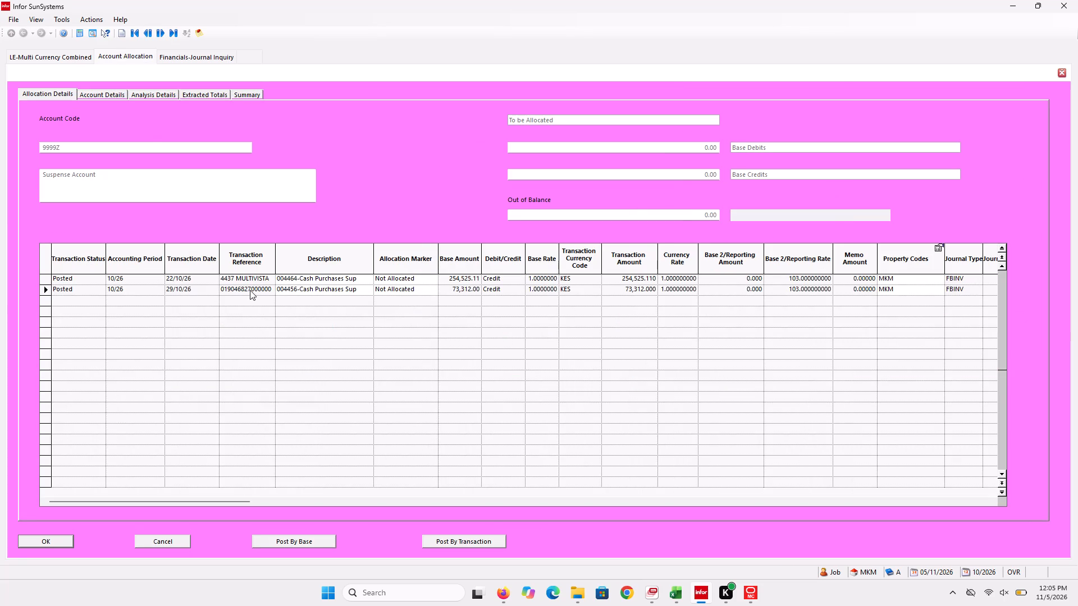
click(250, 290)
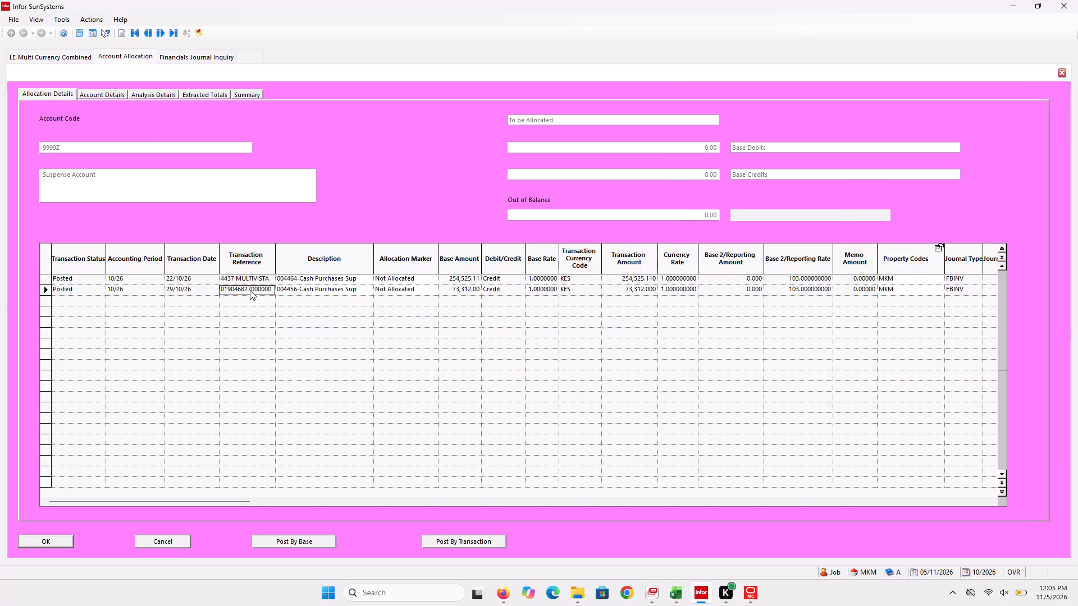
right_click(250, 290)
key(ctrl+c)
click(56, 65)
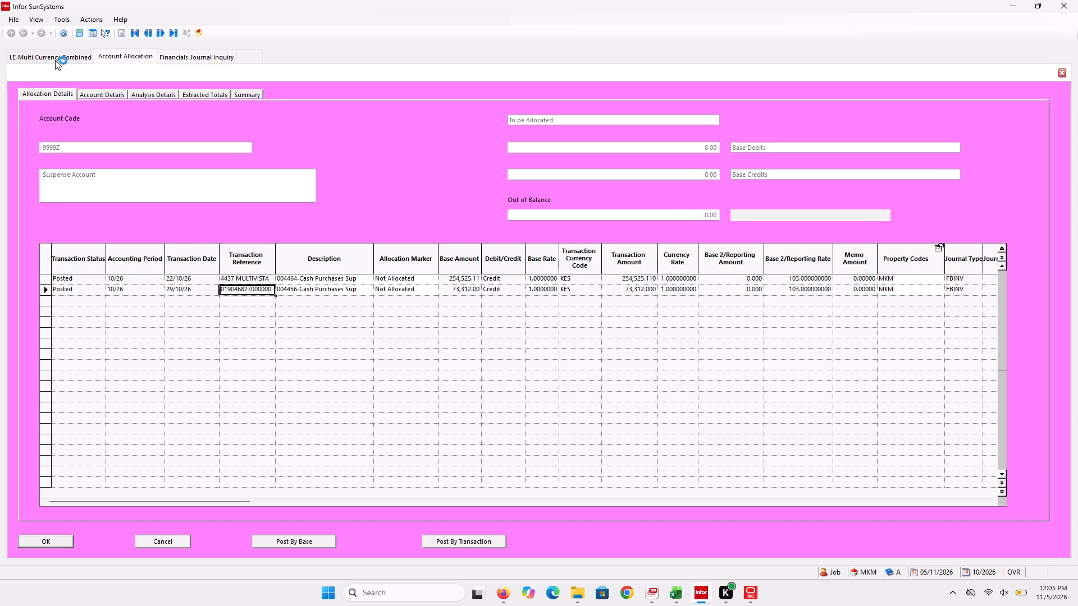
click(55, 56)
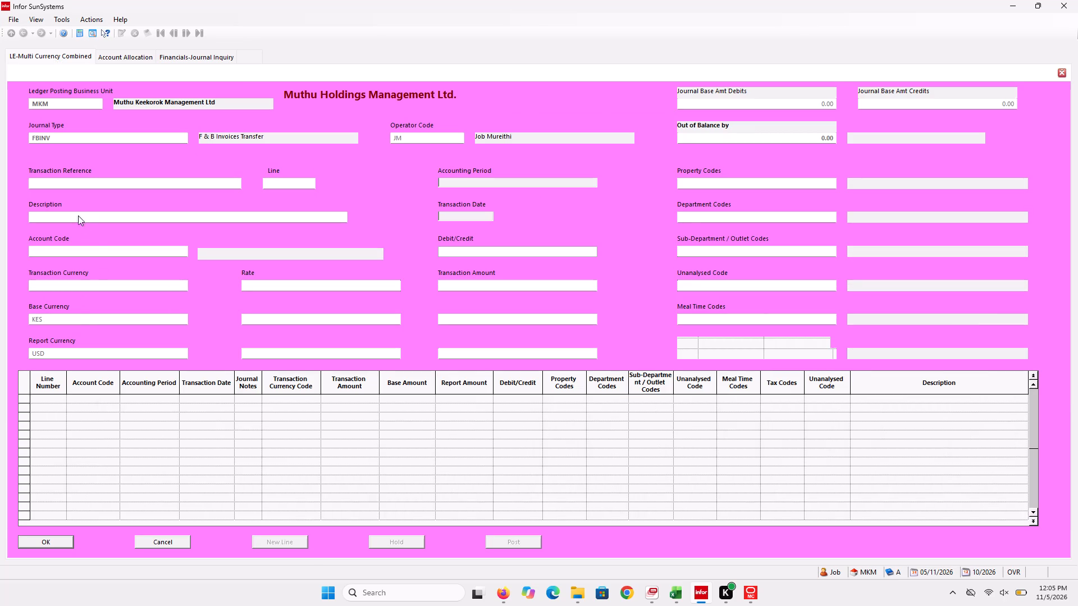
click(75, 180)
key(ctrl+v)
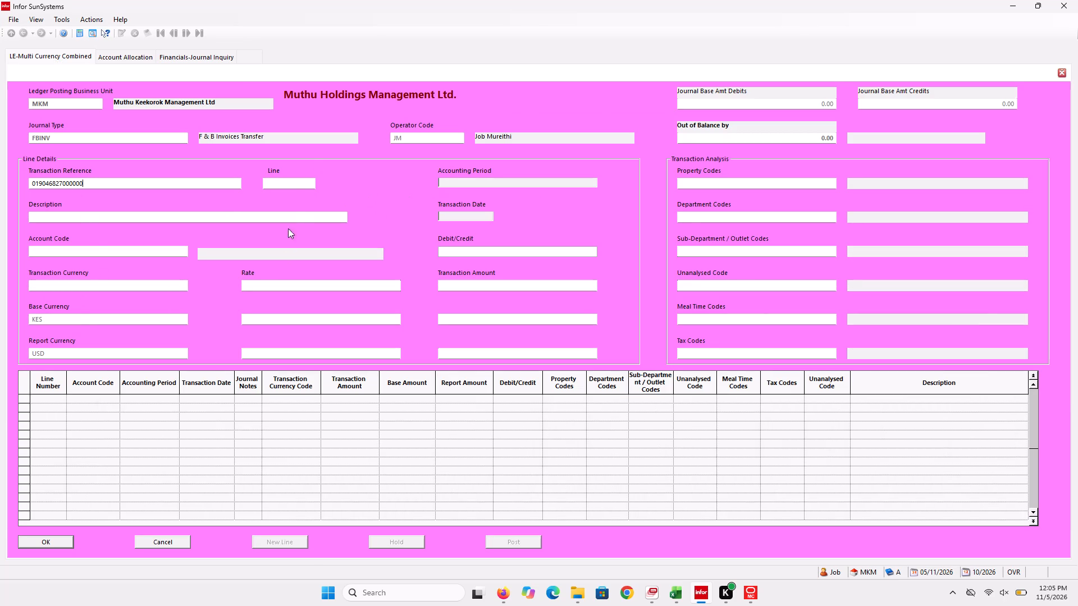
Confirm the transaction reference to open line 1 of the F & B Invoices Transfer journal for entry.
drag(297, 176, 296, 188)
click(296, 188)
click(296, 185)
click(446, 185)
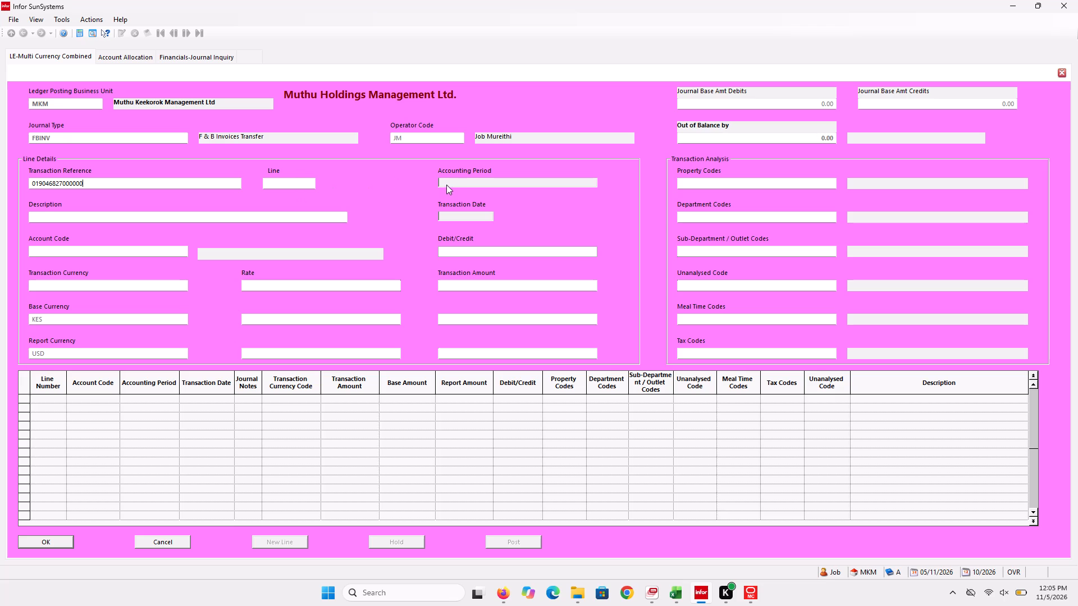
click(455, 181)
double_click(455, 181)
triple_click(480, 181)
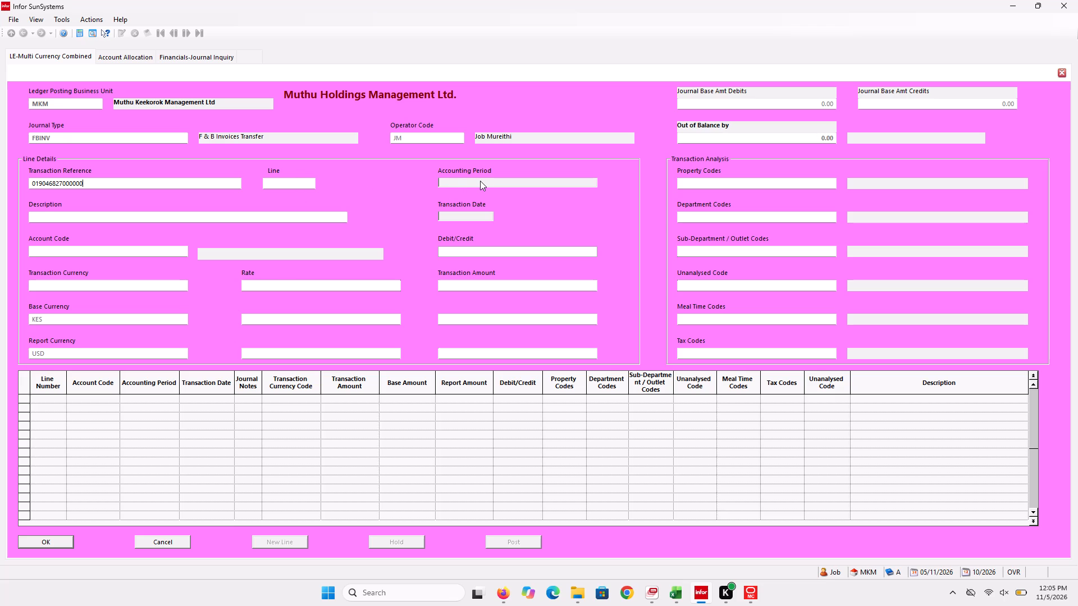
click(480, 181)
click(246, 228)
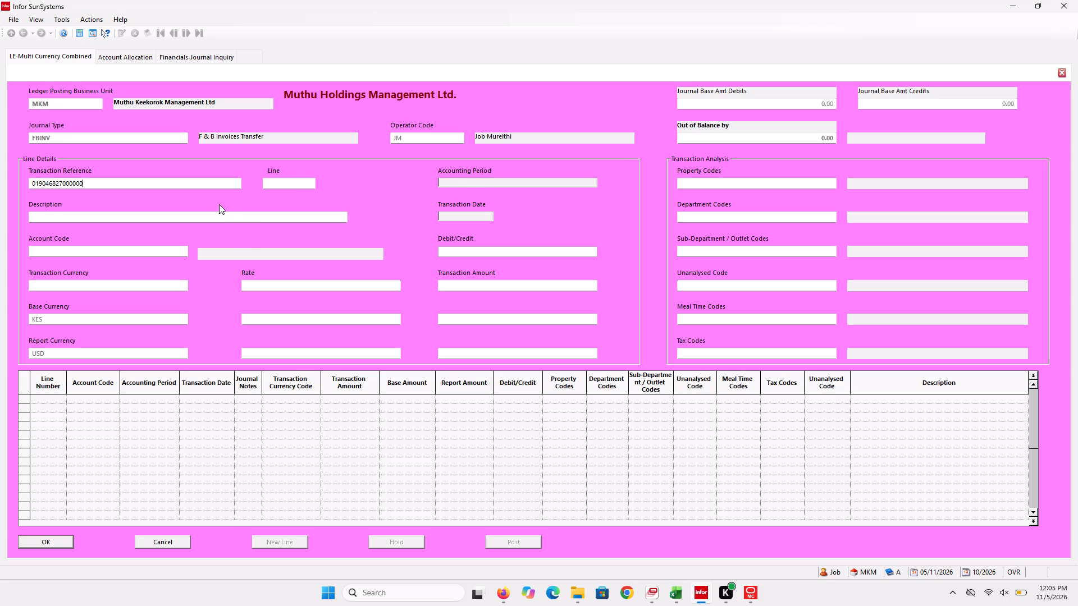
click(219, 204)
key(Return)
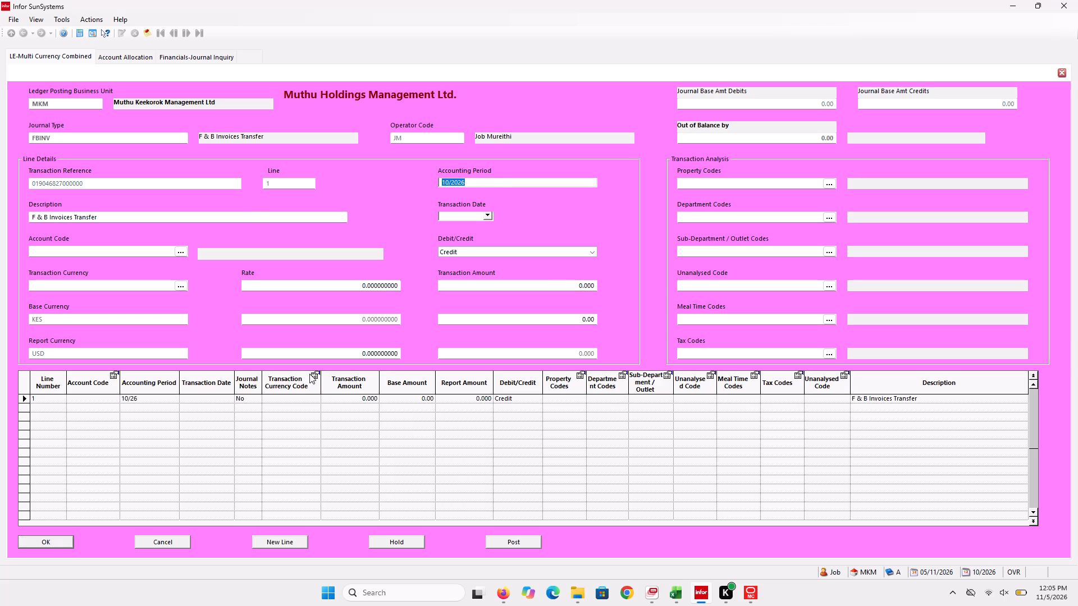
Check the 29/10/26 credit in the 9999Z allocation and set the journal line's transaction date to 29/10/2026.
click(450, 217)
click(113, 58)
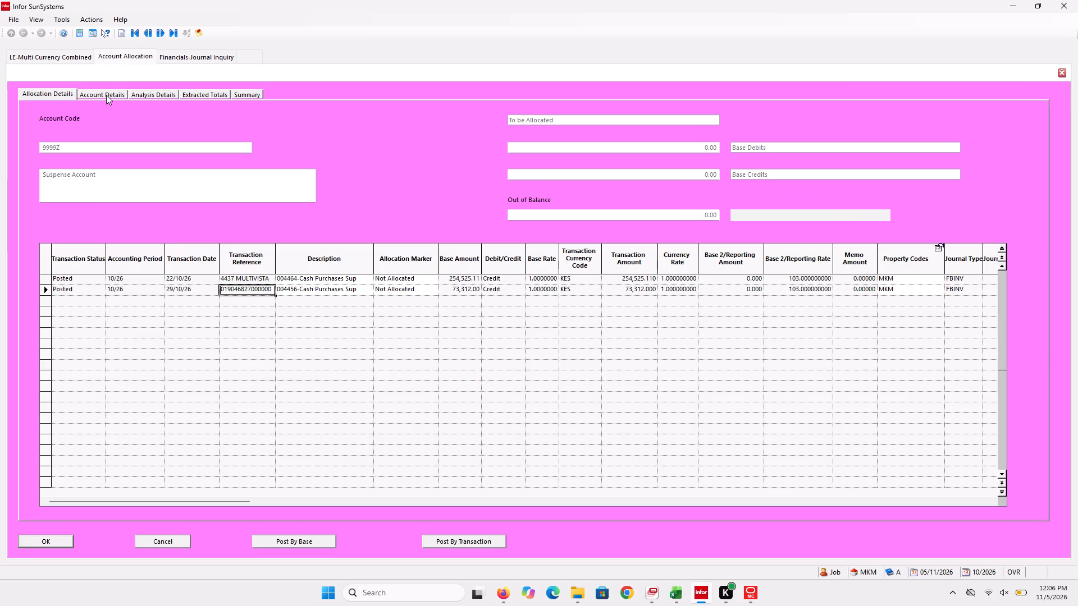
click(24, 54)
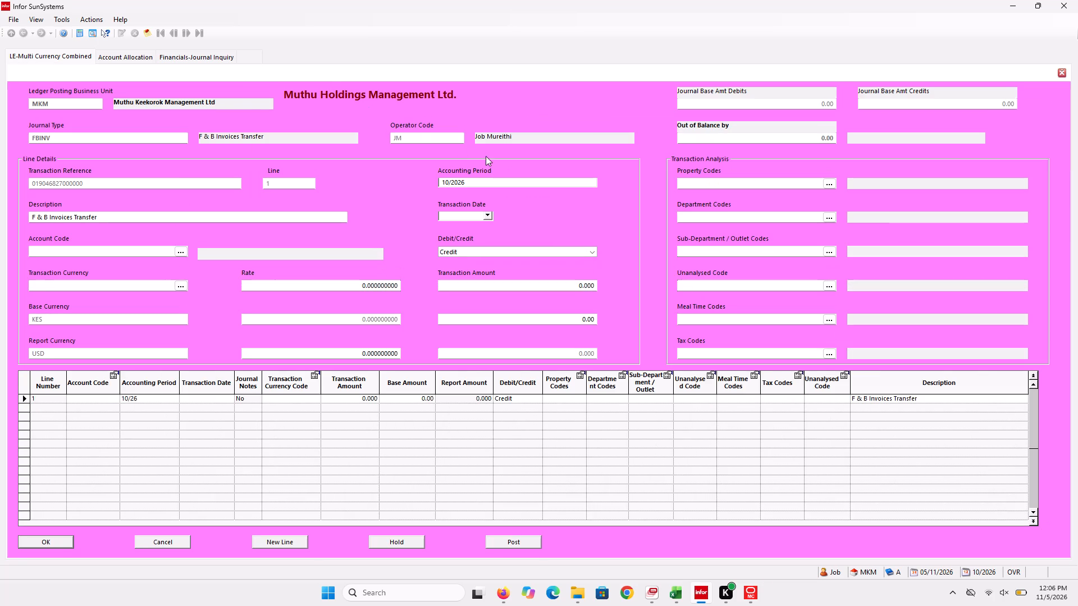
click(487, 214)
click(450, 245)
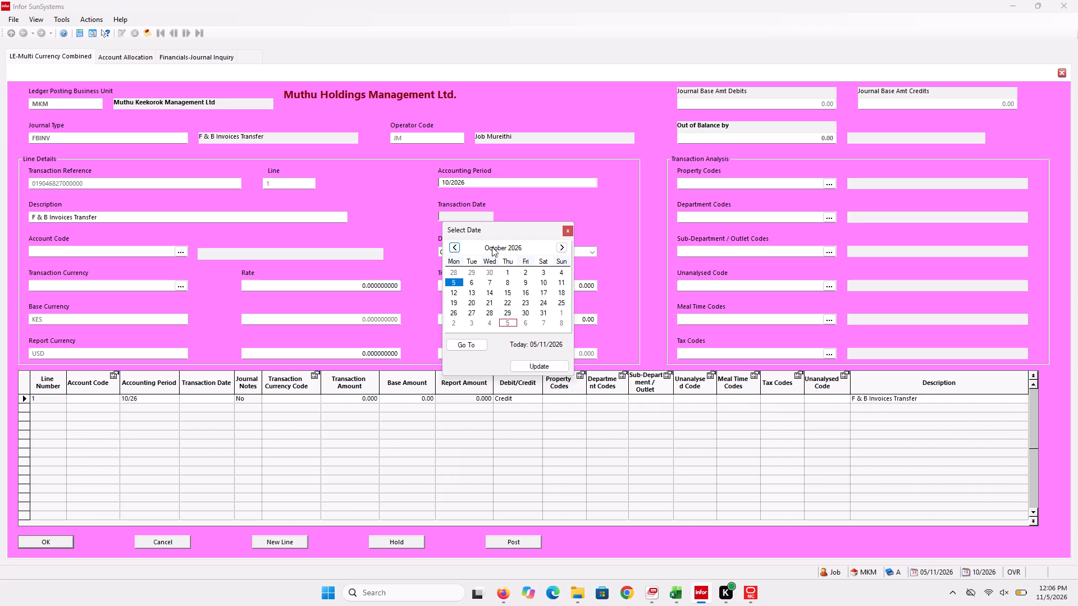
click(508, 313)
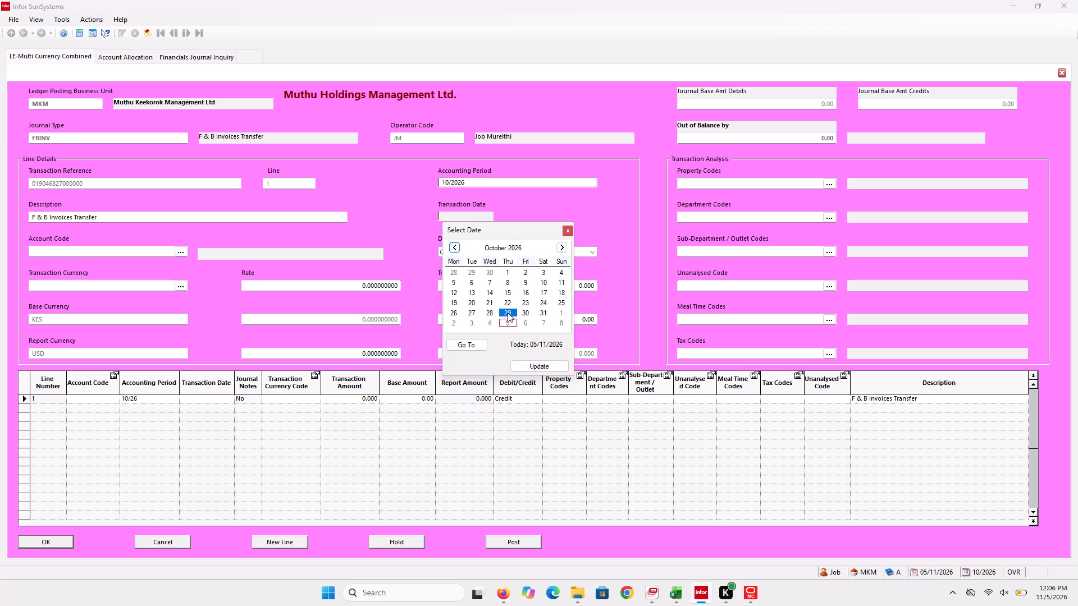
double_click(508, 313)
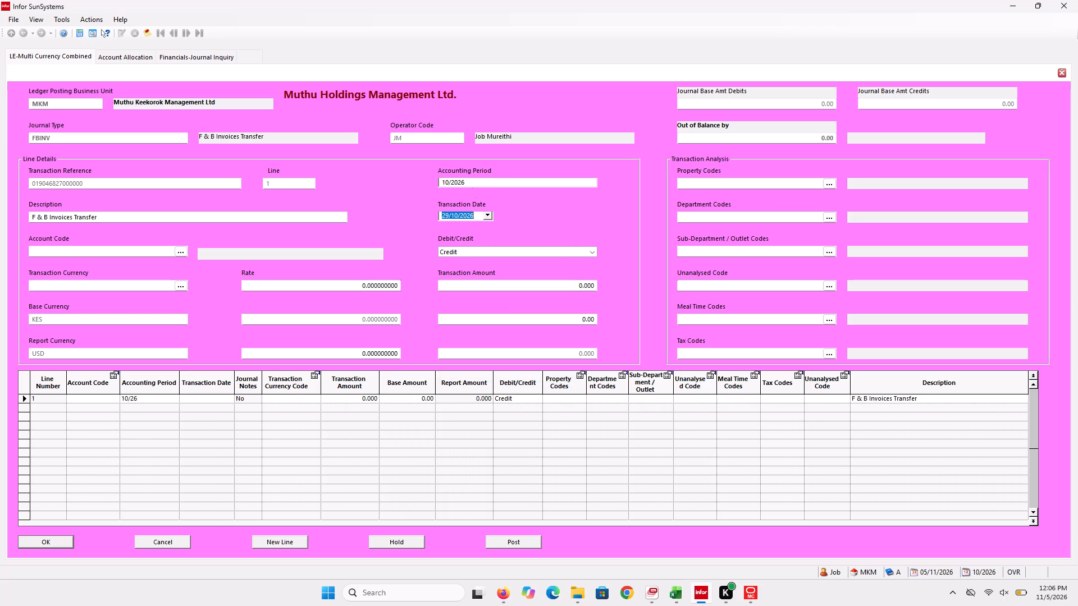
click(500, 183)
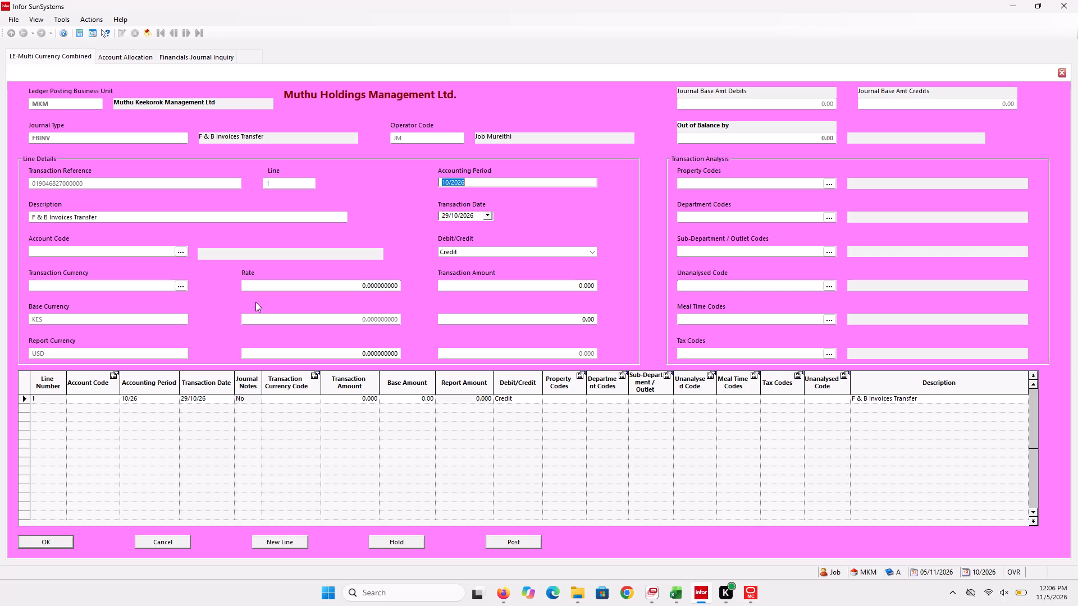
Change journal line 1 to Debit in its Debit/Credit setting.
click(90, 401)
click(504, 397)
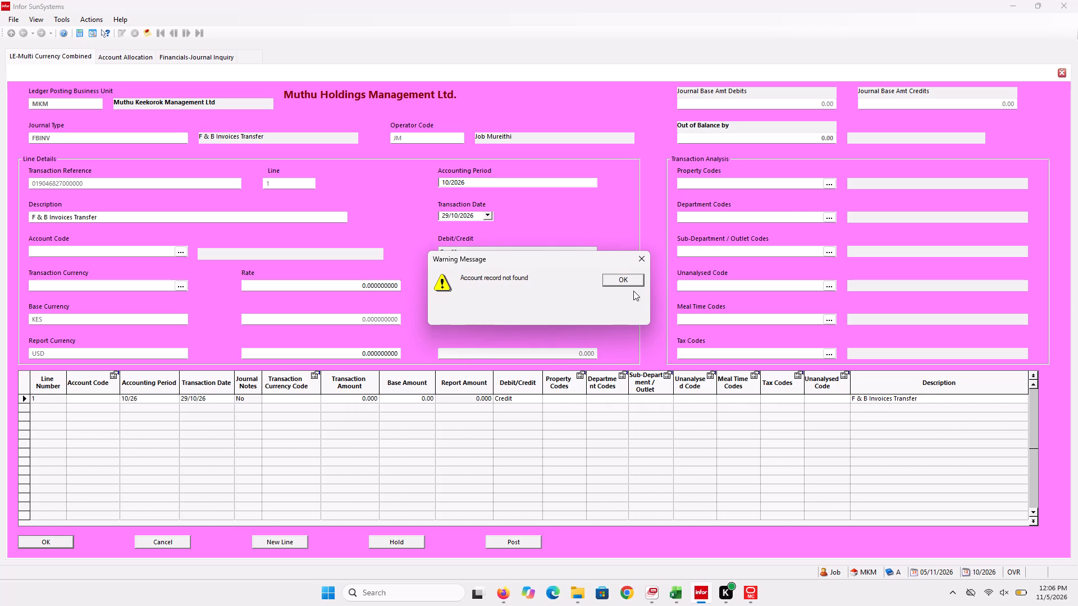
click(631, 285)
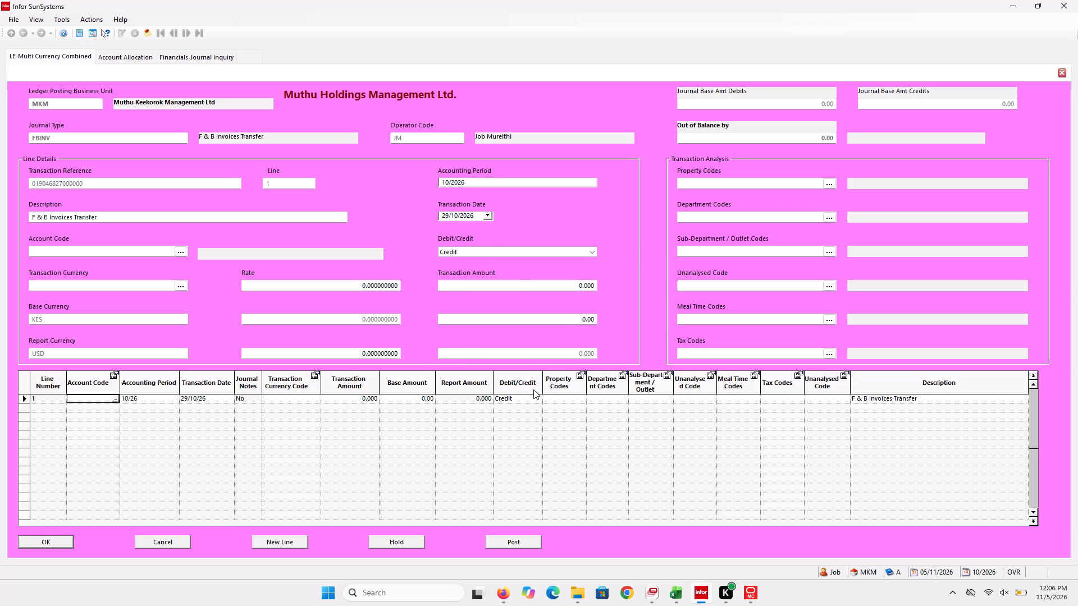
click(532, 393)
click(531, 397)
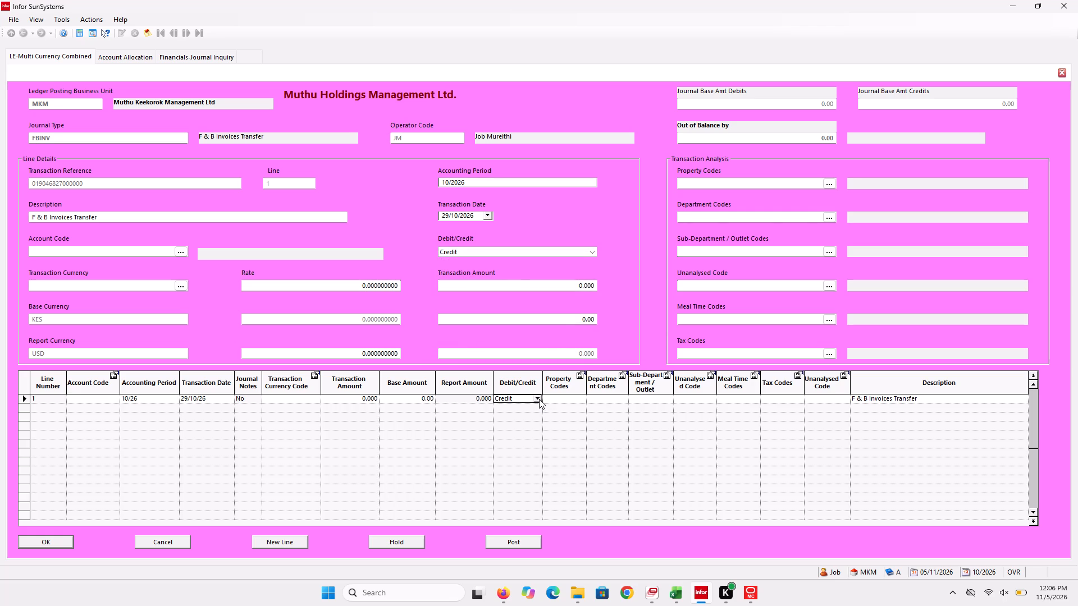
click(538, 399)
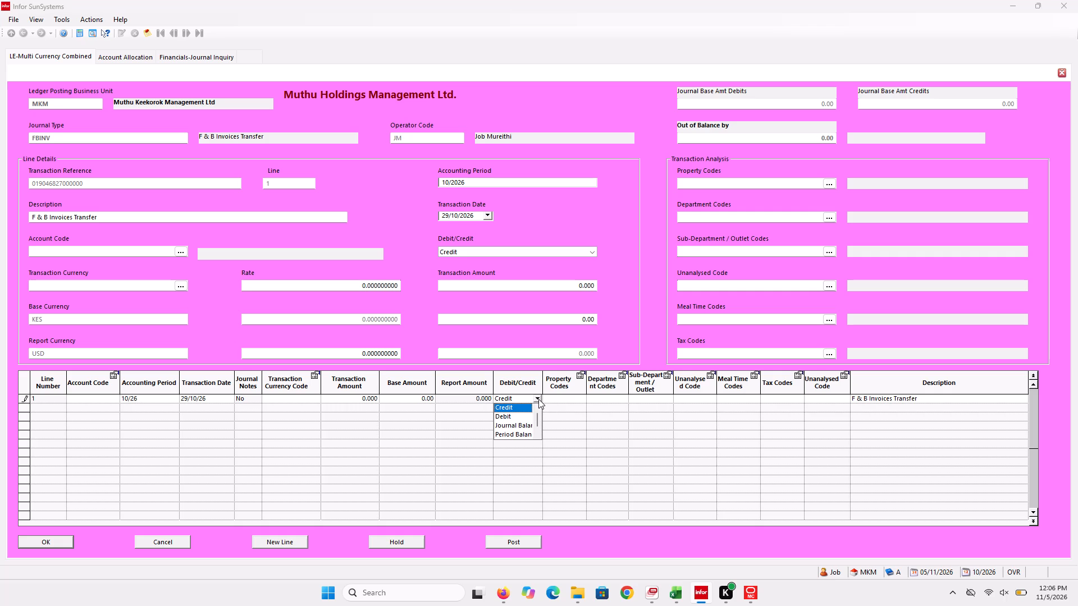
click(518, 417)
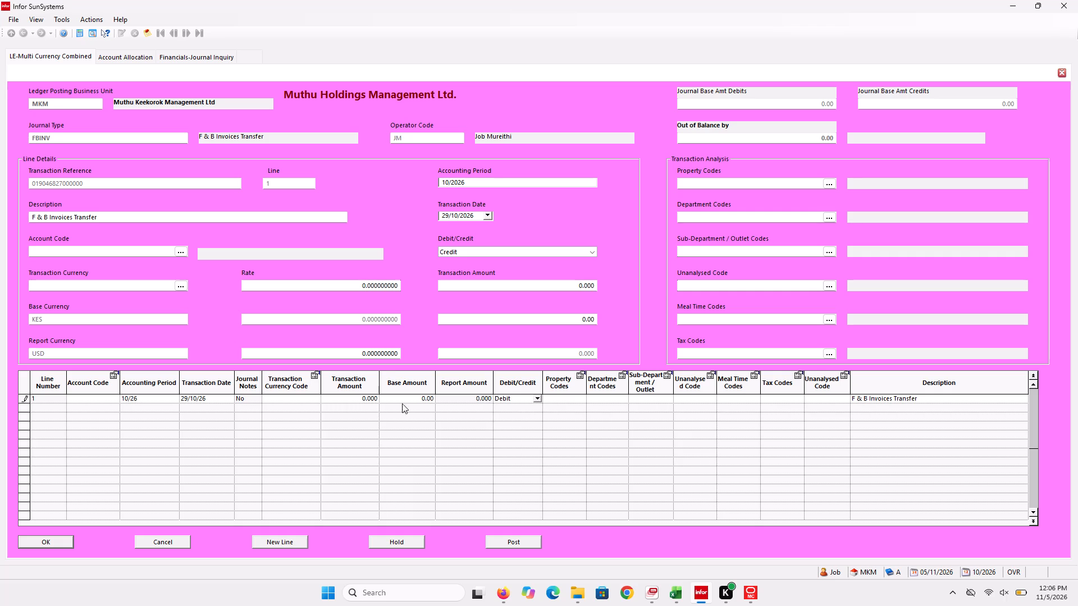
Enter 9999Z as the account code on journal line 1.
click(99, 398)
text(9999)
key(z)
click(285, 397)
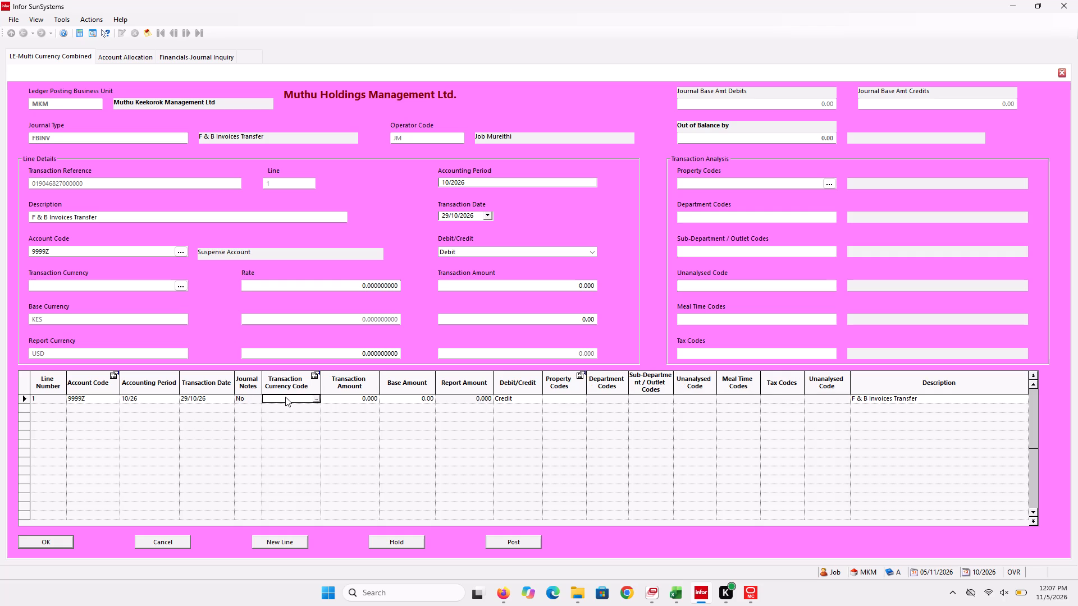
click(370, 397)
Set the Debit/Credit value of journal line 1 to Debit in the line grid.
click(527, 398)
click(536, 397)
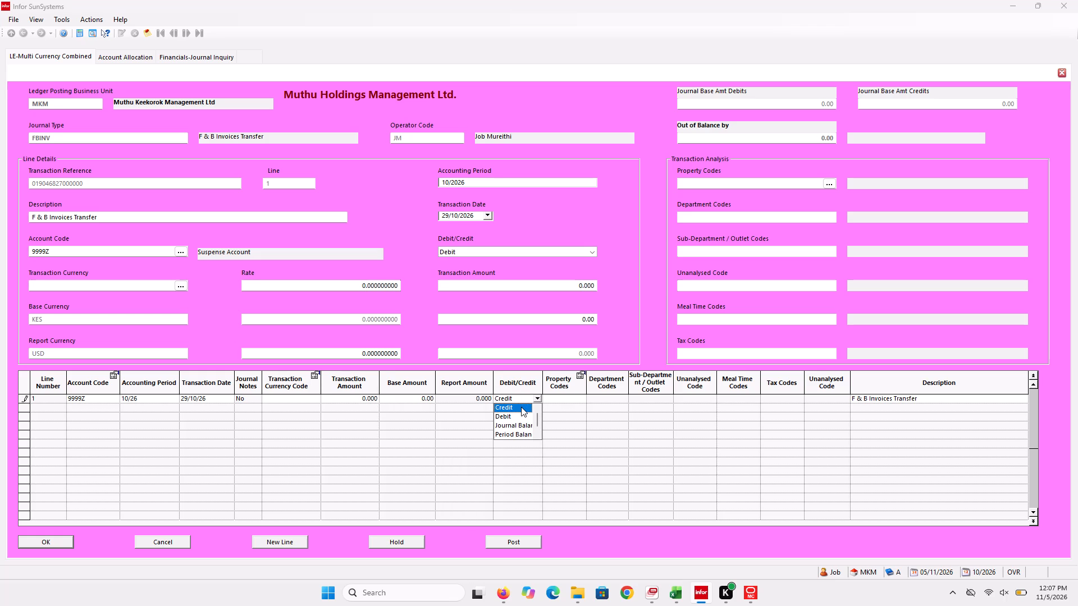
click(517, 415)
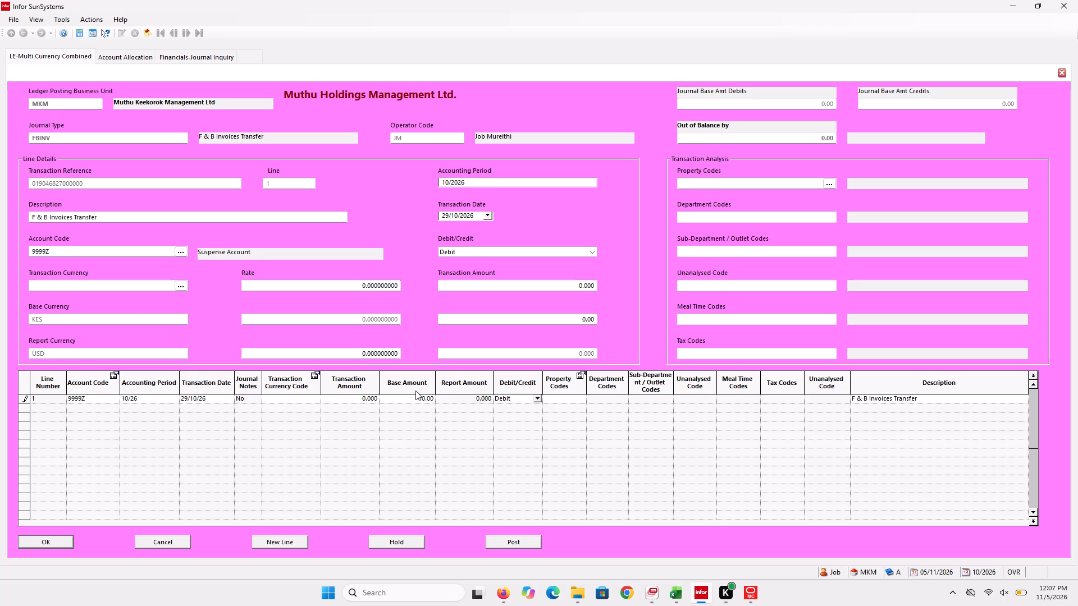
click(370, 400)
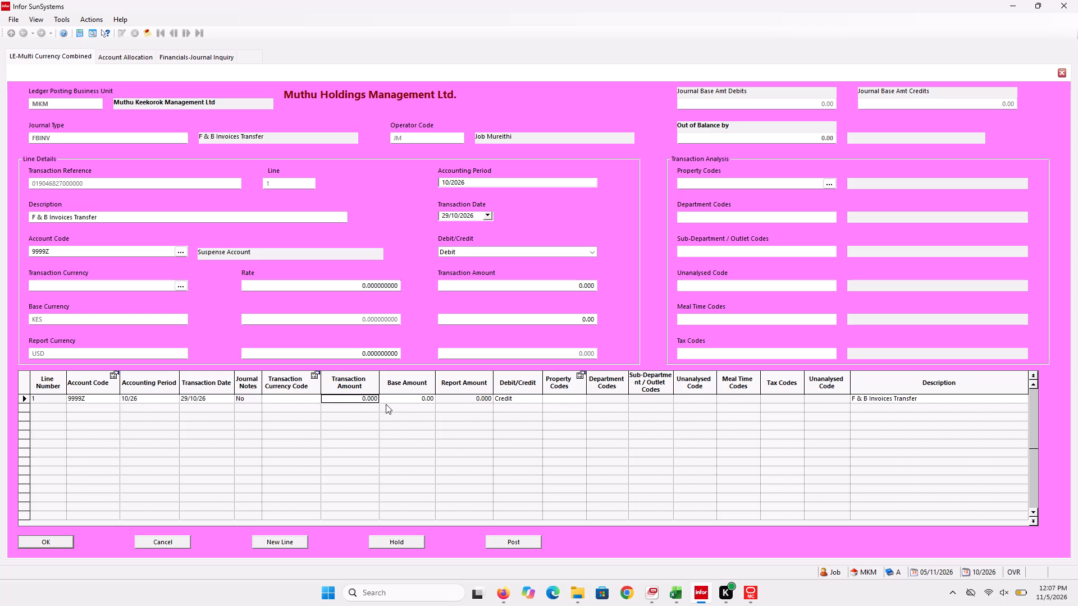
click(386, 404)
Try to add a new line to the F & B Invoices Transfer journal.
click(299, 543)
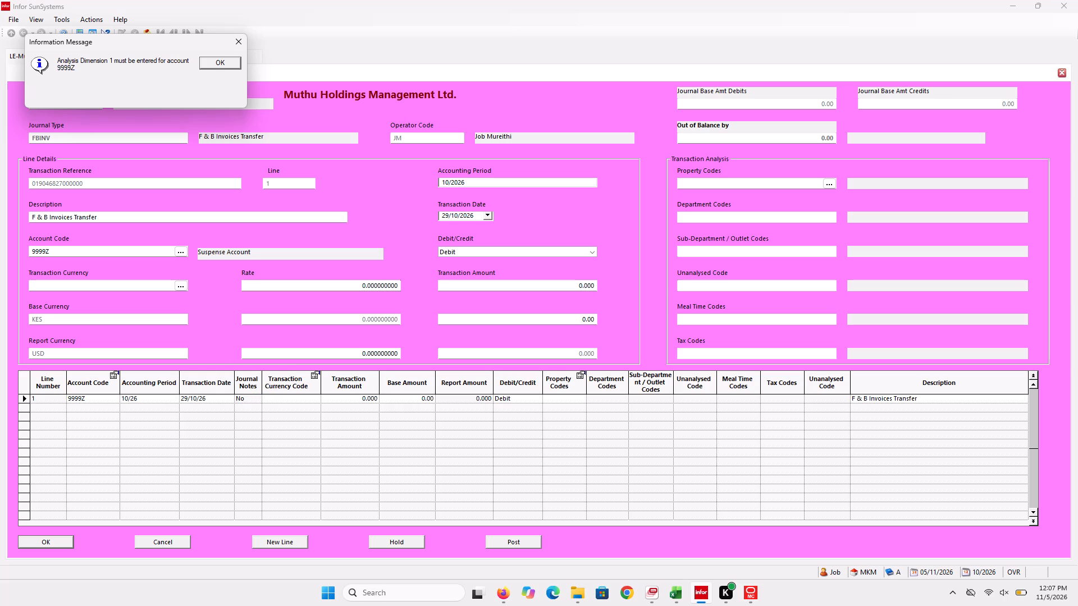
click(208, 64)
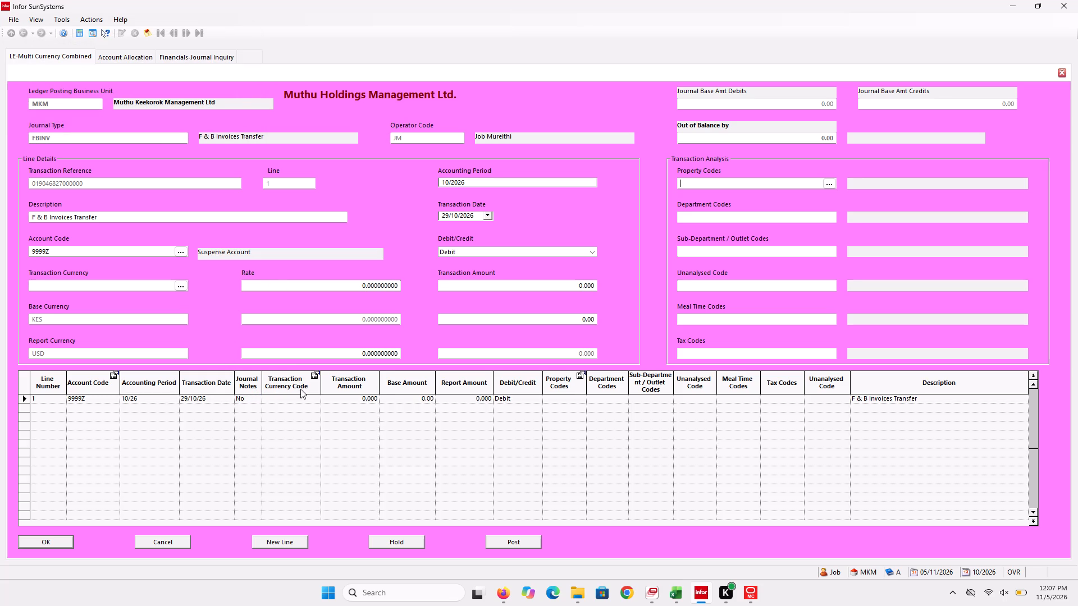
Check the 29/10/26 credit in the 9999Z allocation and enter 73312 as the transaction amount on journal line 1.
click(318, 398)
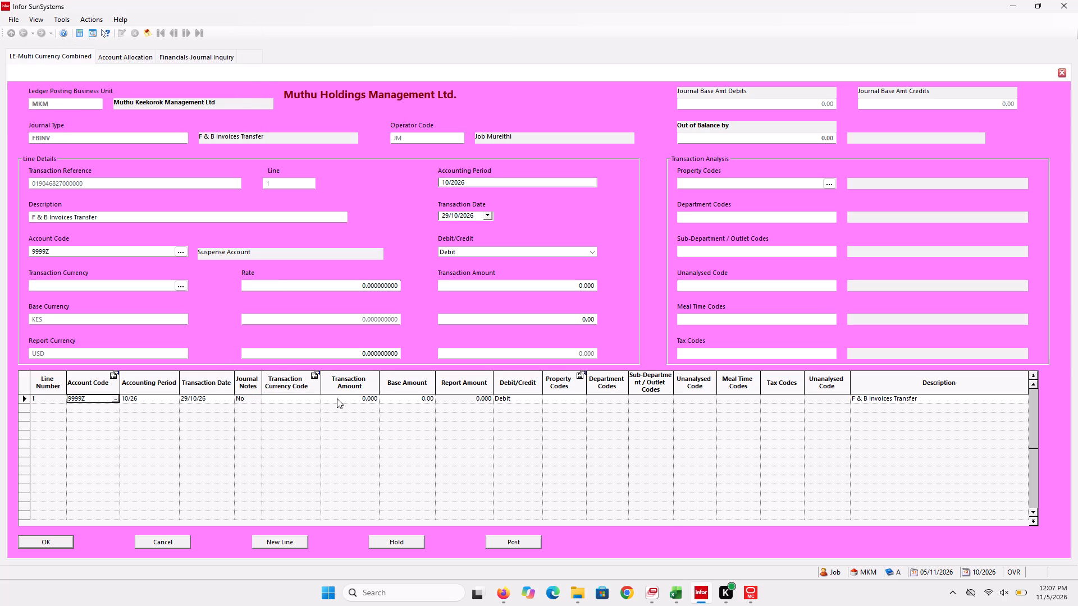
click(337, 398)
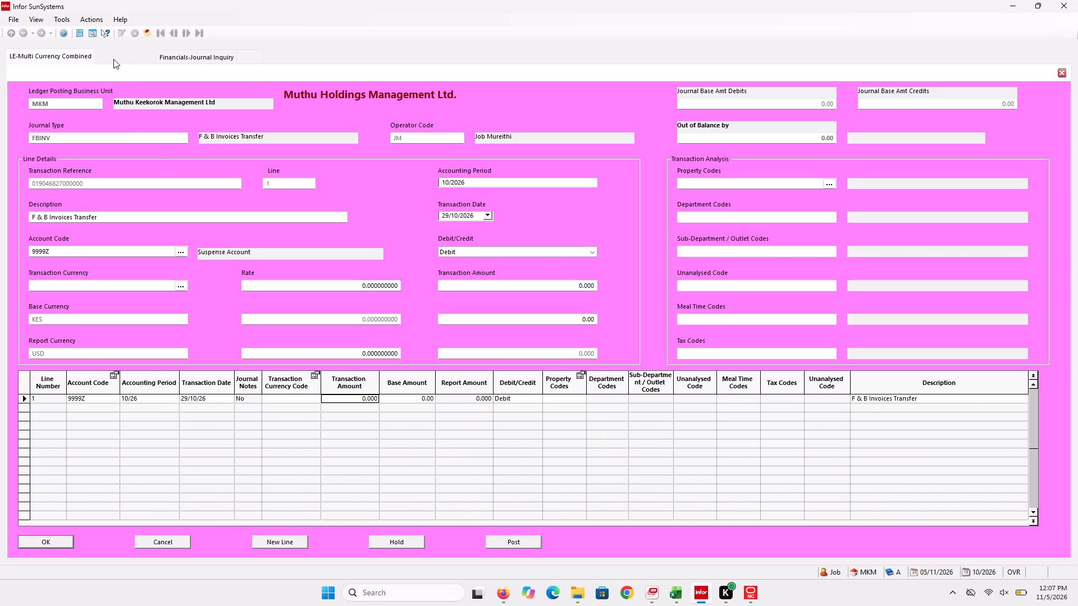
click(113, 59)
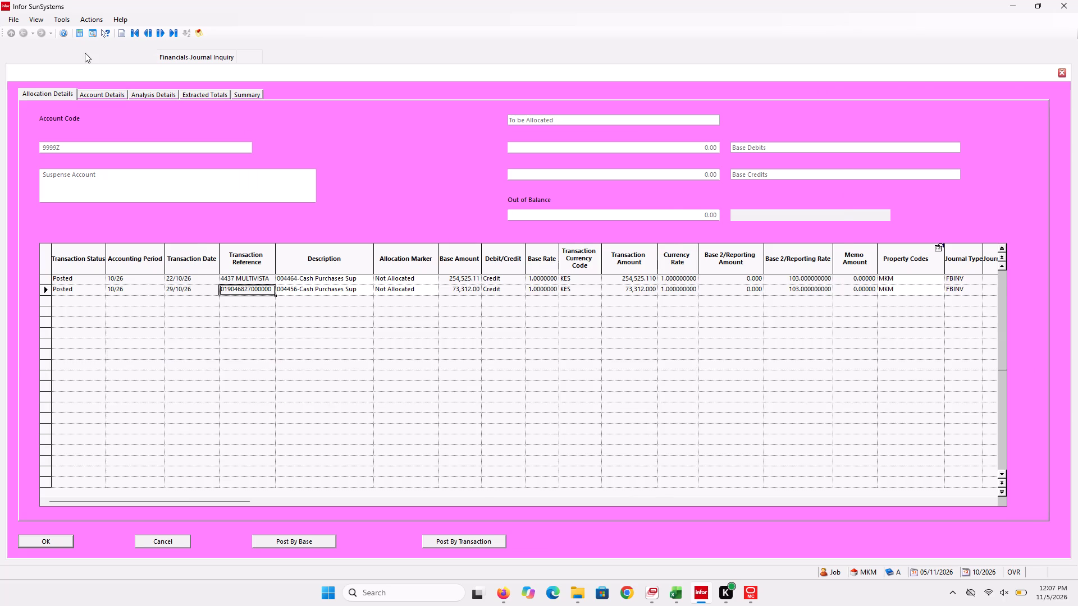
click(85, 53)
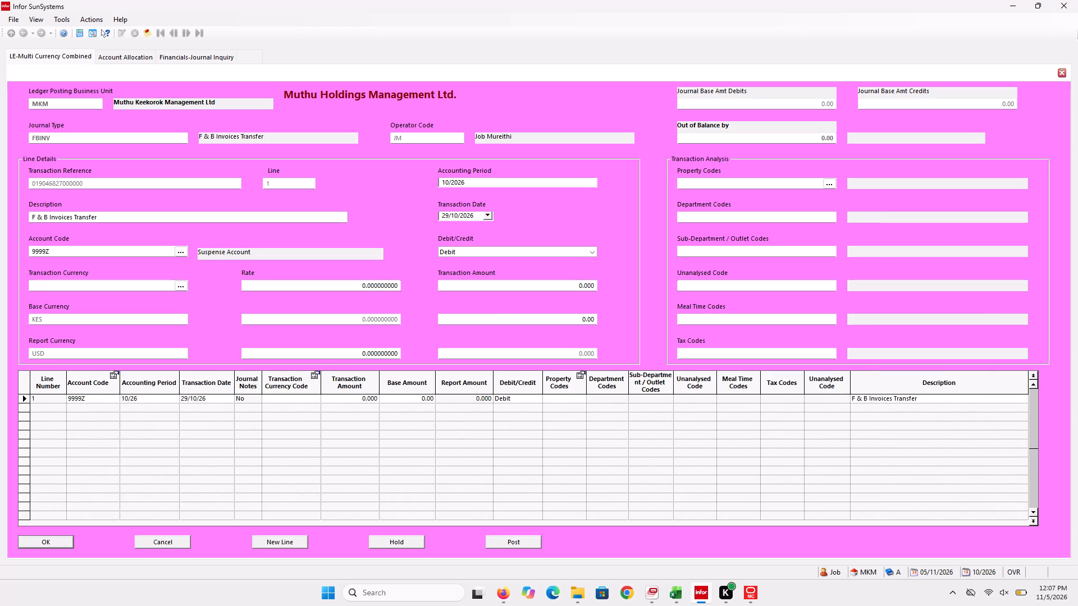
click(371, 396)
text(7331)
key(2)
click(131, 59)
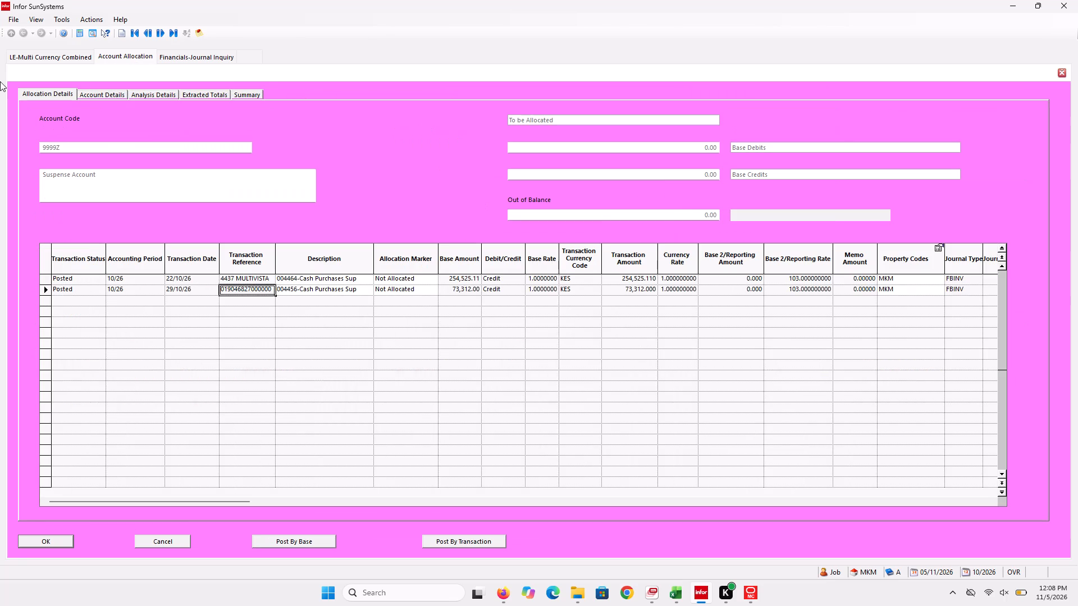
click(36, 57)
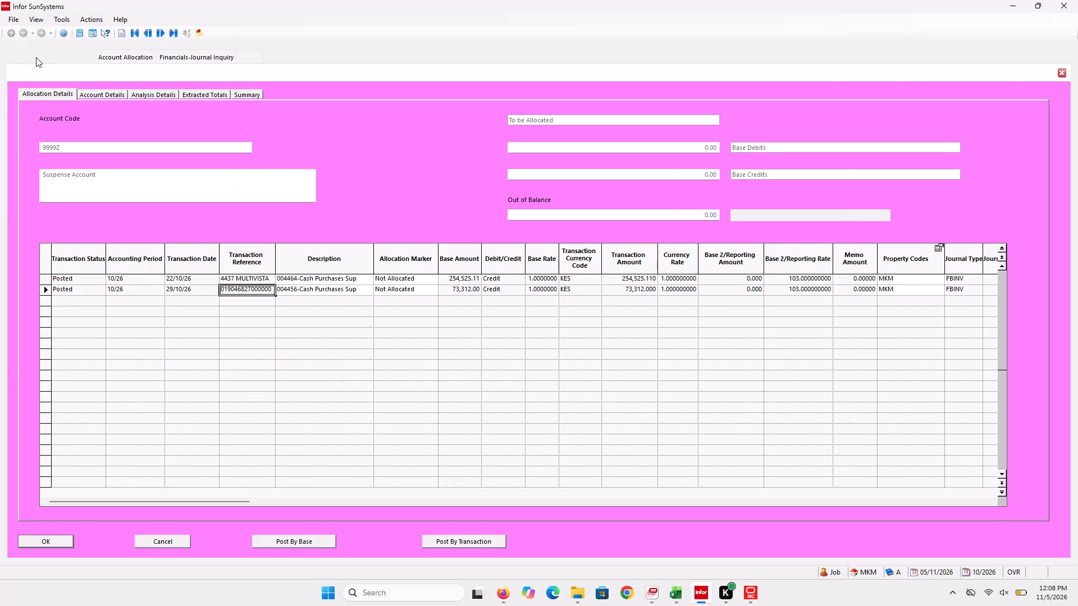
click(398, 430)
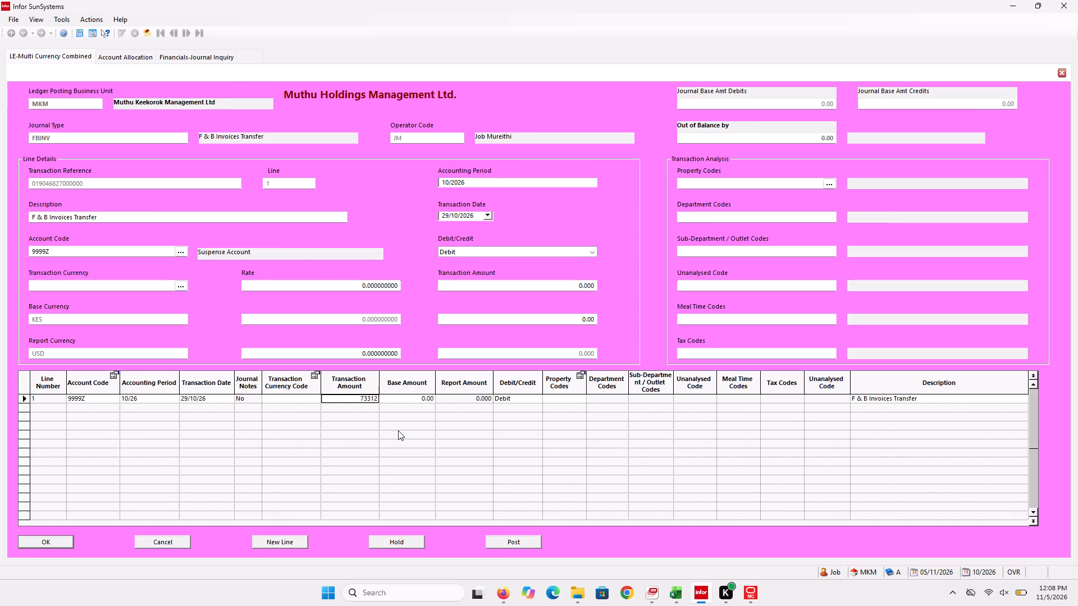
click(402, 400)
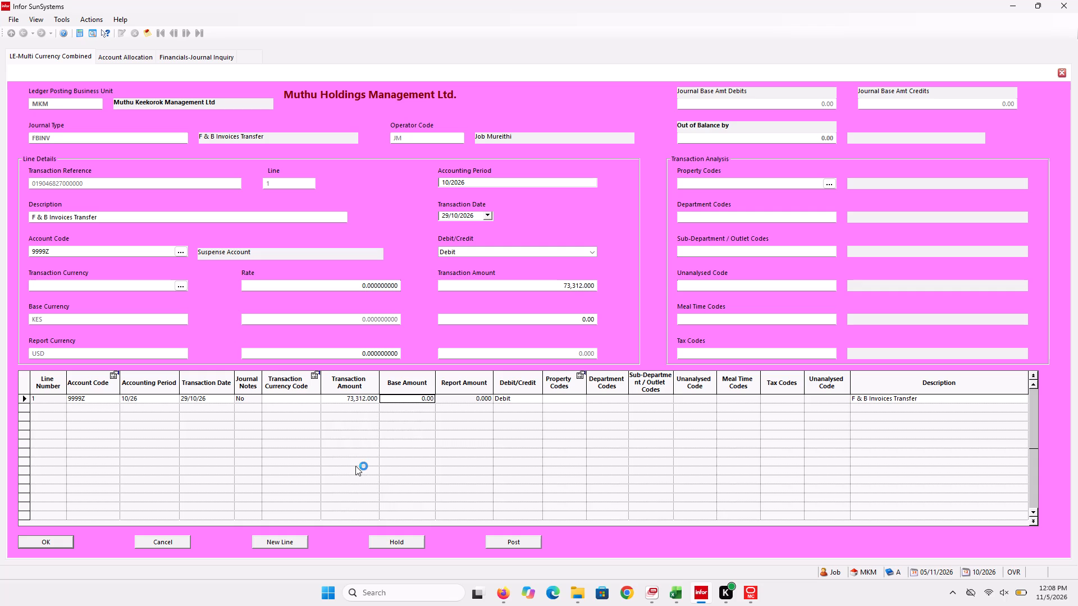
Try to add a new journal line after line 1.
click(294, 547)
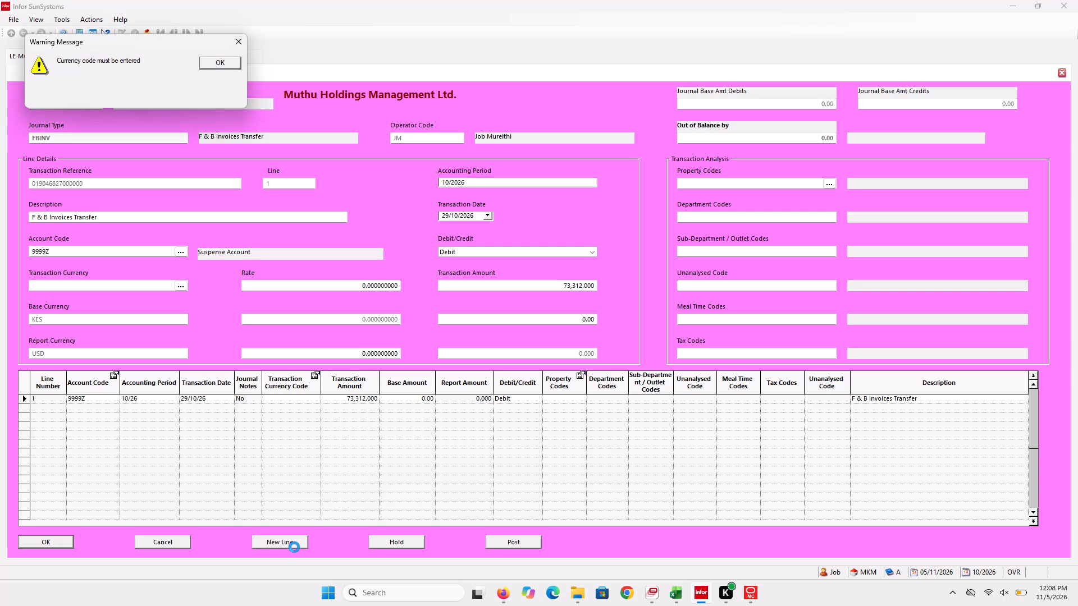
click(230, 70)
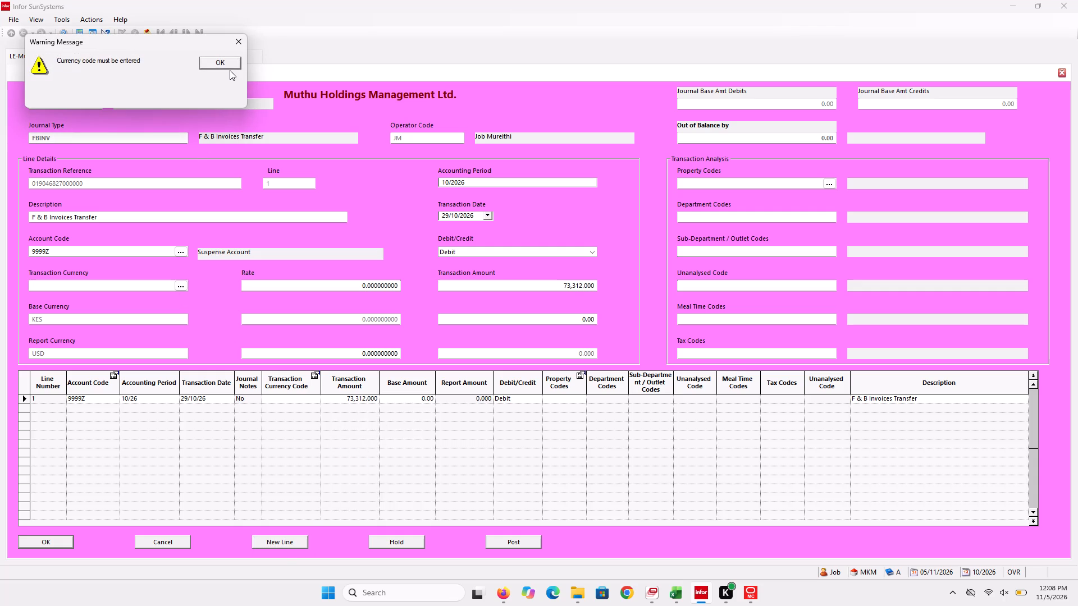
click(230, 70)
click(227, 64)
Look up the currency codes and set the transaction currency of journal line 1 to KES.
click(289, 393)
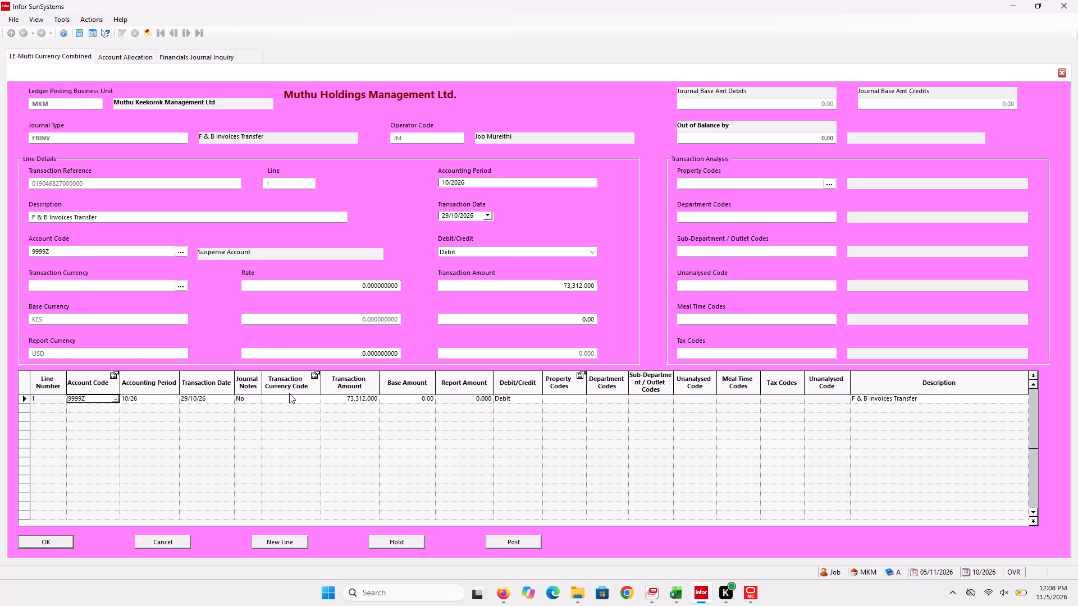
click(289, 393)
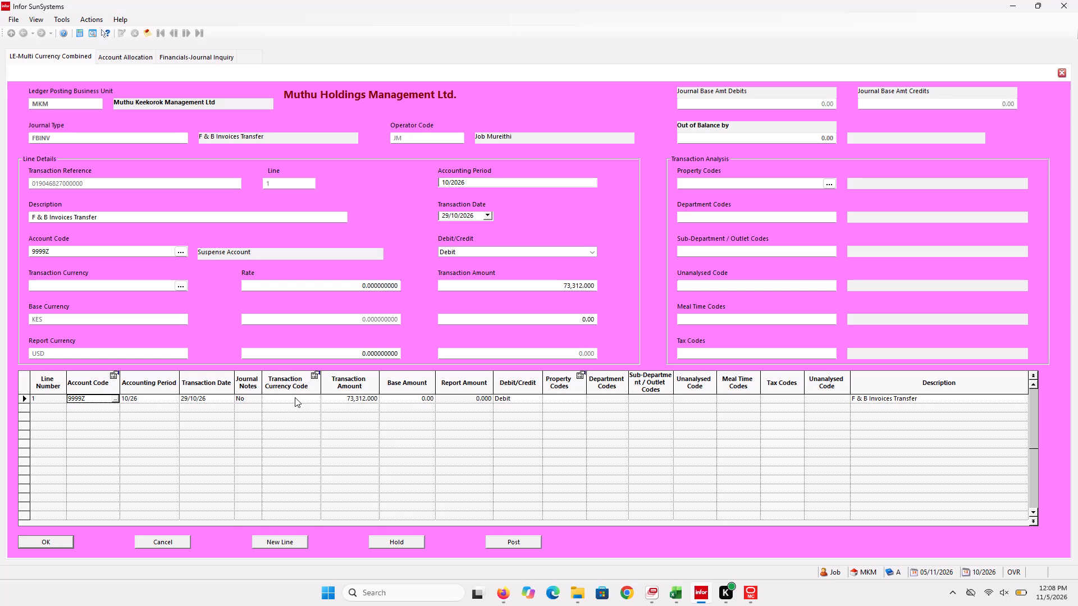
click(295, 397)
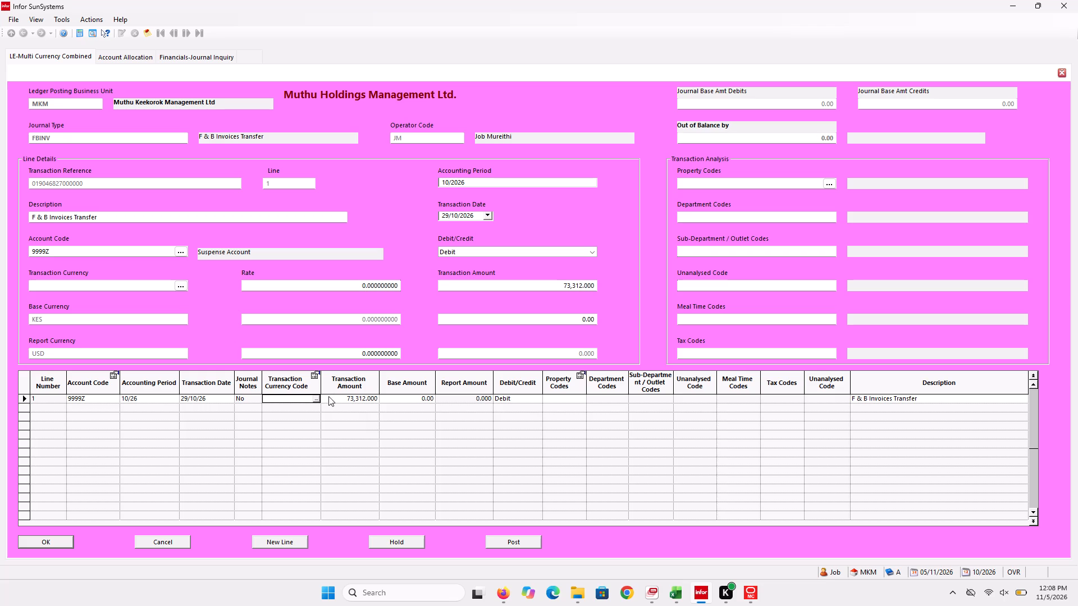
click(318, 398)
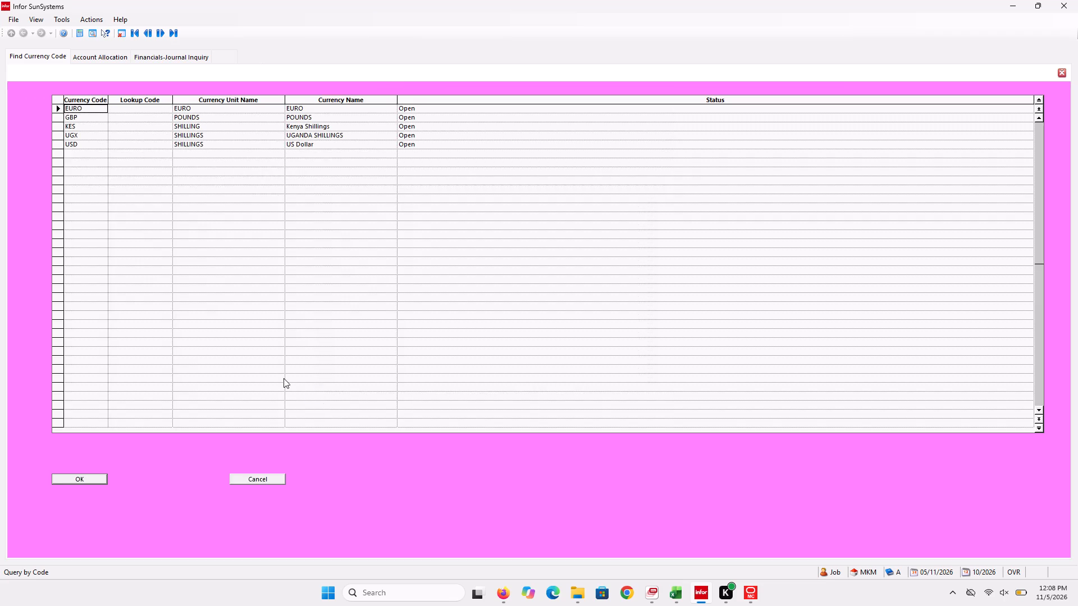
click(83, 123)
key(Return)
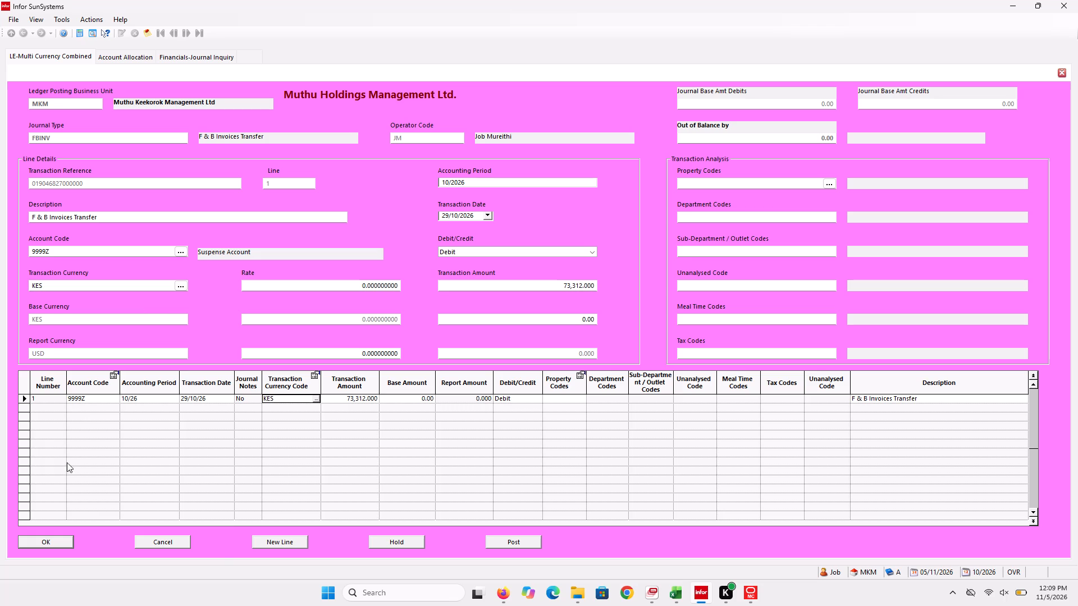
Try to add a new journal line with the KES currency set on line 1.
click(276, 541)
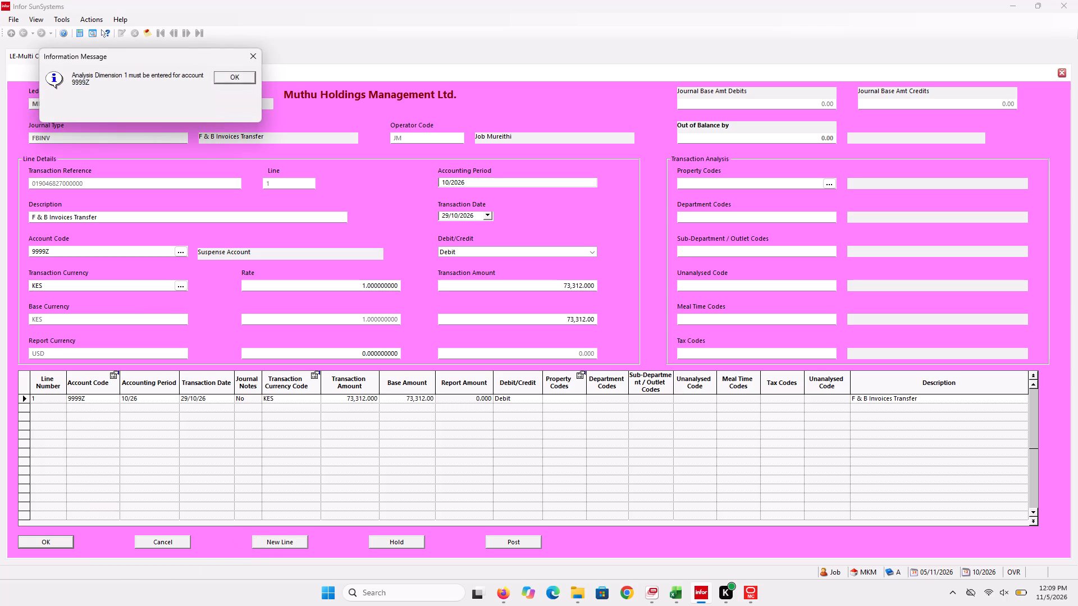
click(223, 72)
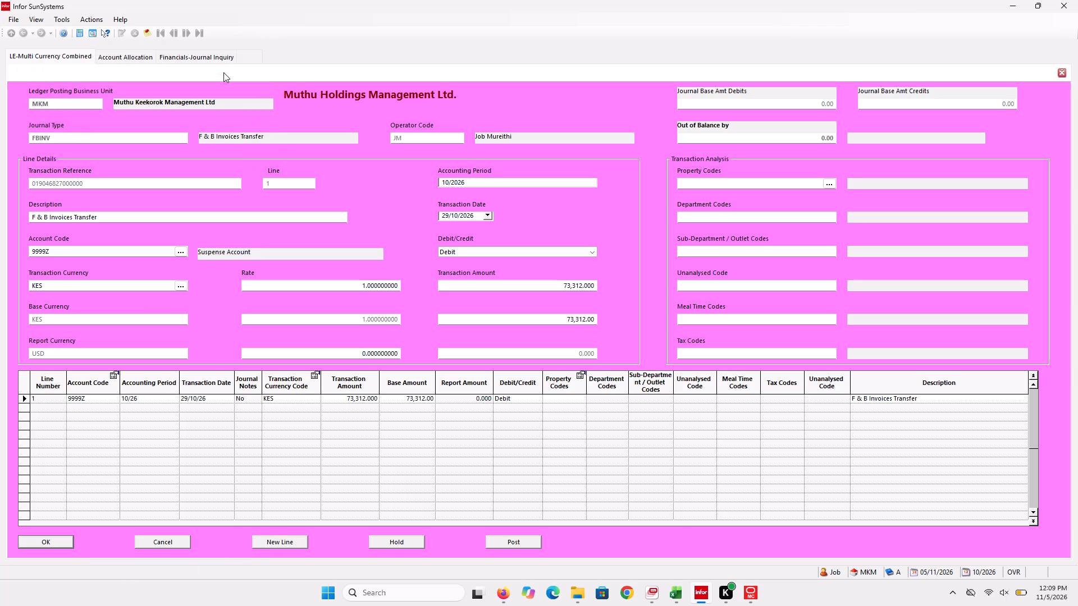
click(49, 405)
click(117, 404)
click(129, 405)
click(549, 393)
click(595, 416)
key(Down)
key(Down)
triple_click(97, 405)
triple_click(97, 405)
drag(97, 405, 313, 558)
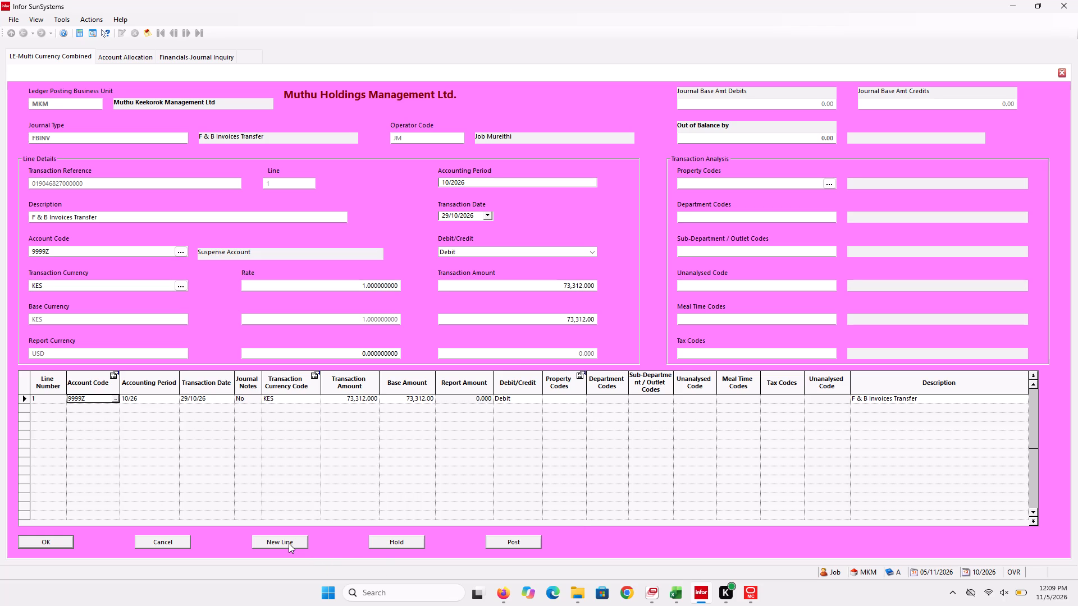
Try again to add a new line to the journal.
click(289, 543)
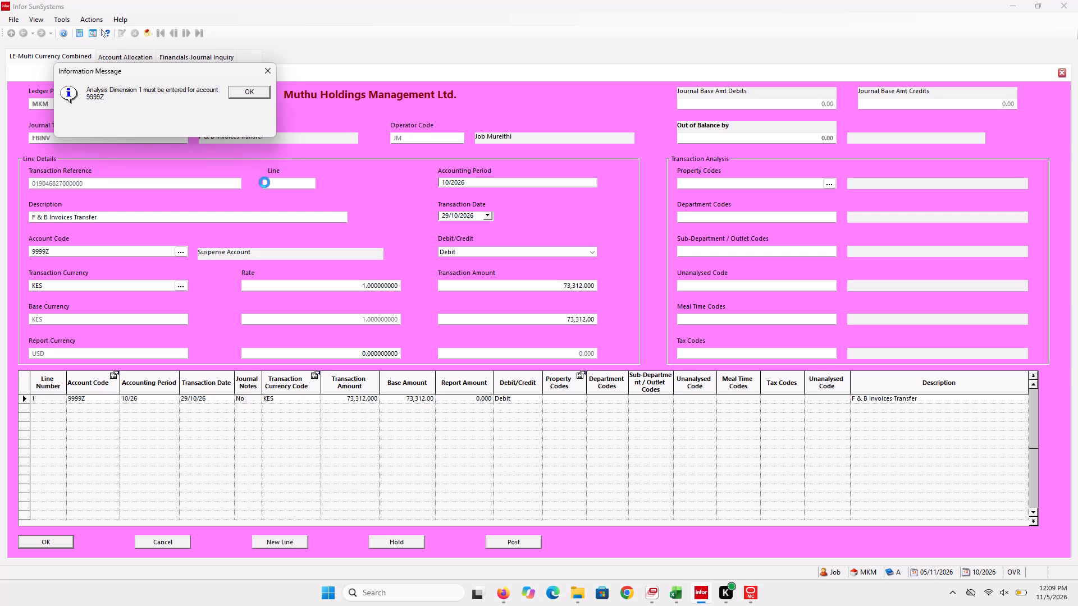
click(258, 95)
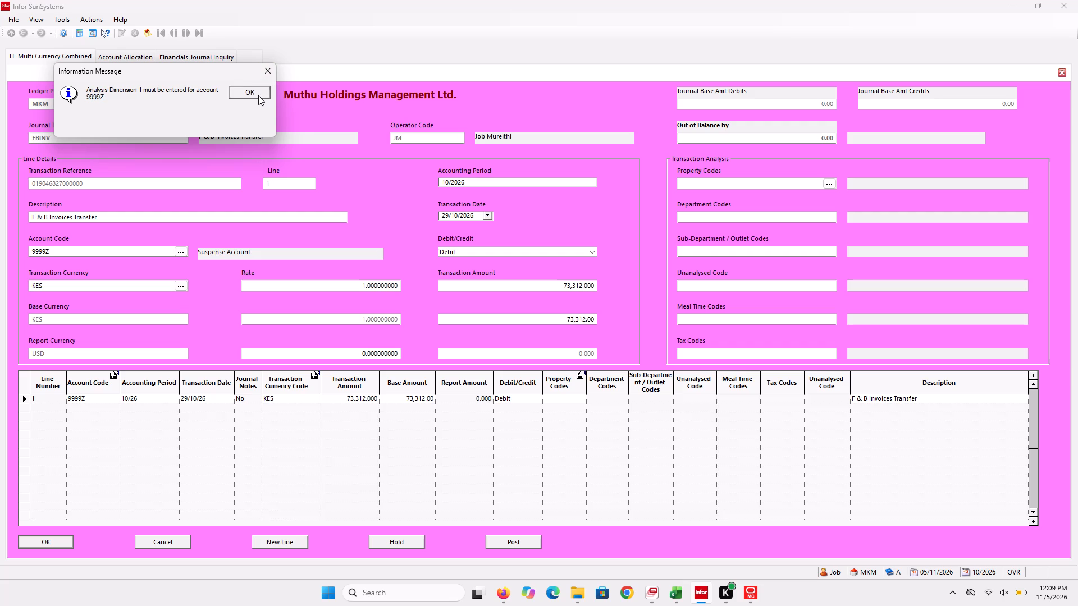
Set the property code of journal line 1 to MKM, Muthu Keekorok Management Ltd.
double_click(258, 95)
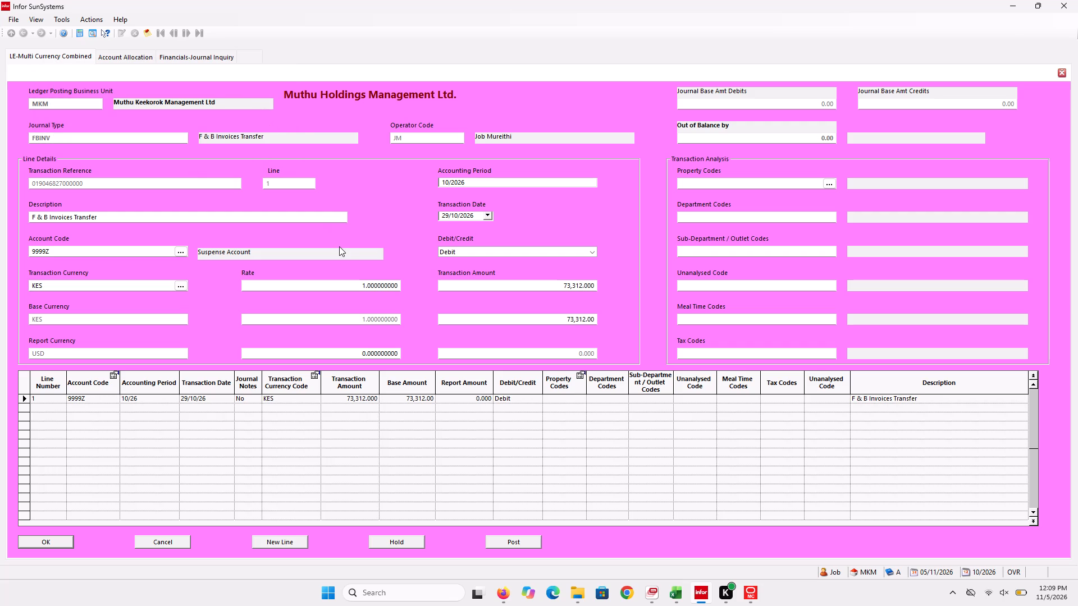
click(169, 348)
click(771, 181)
click(827, 187)
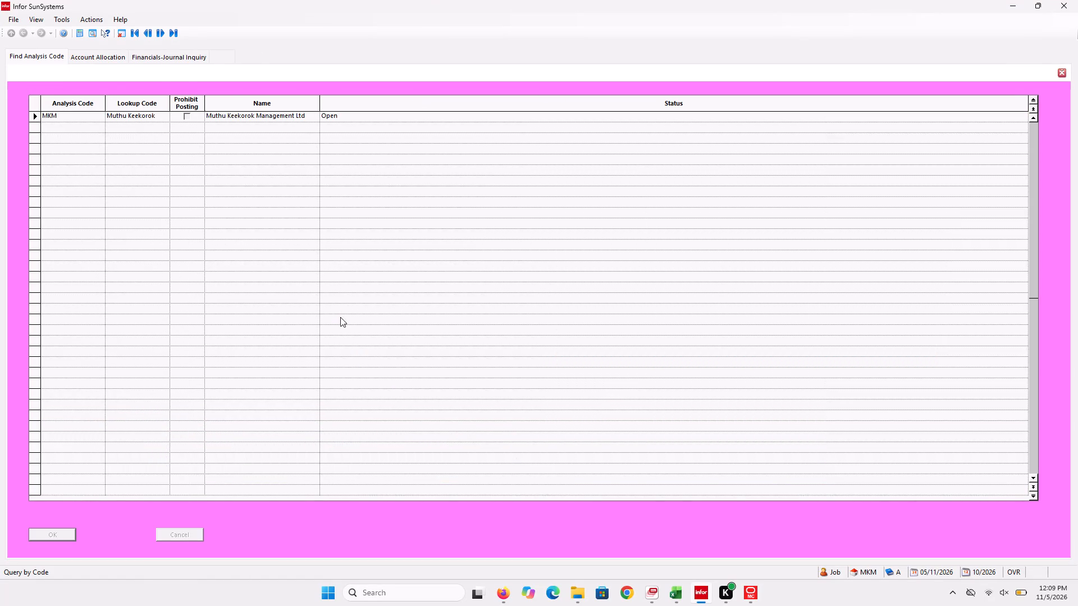
key(Return)
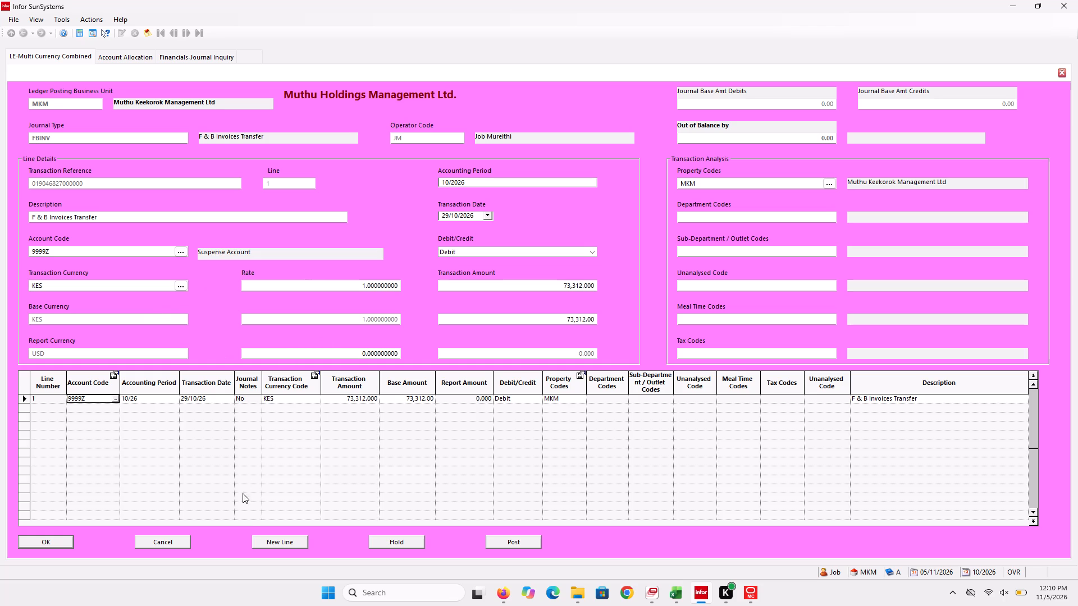
Add a second journal line and enter CCAS001 as its account code.
click(269, 538)
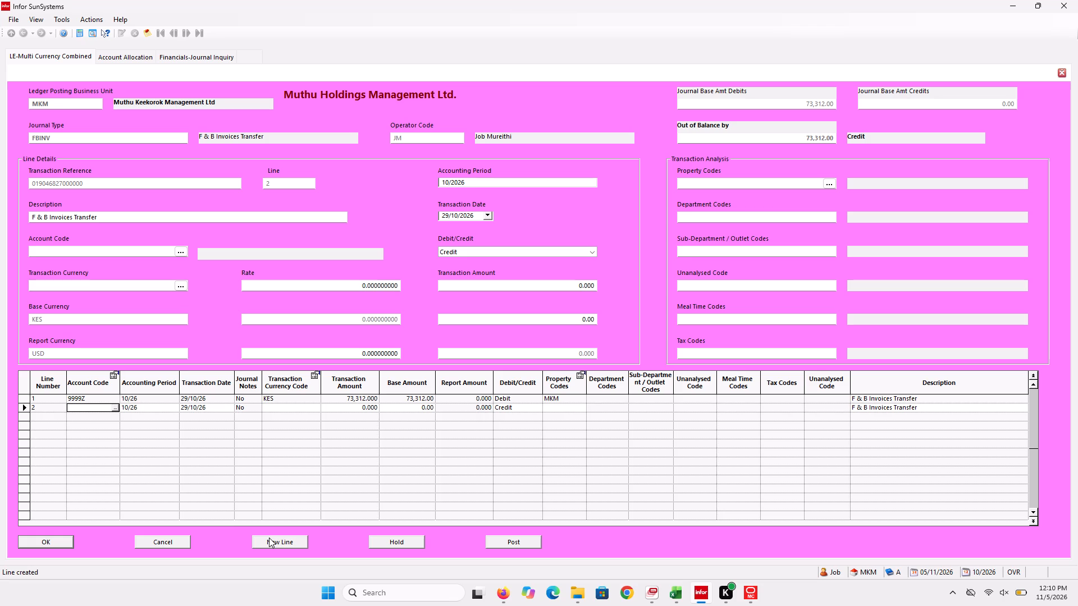
text(cc)
key(BackSpace)
key(BackSpace)
text(cc)
text(as)
key(s)
key(BackSpace)
text(00)
key(1)
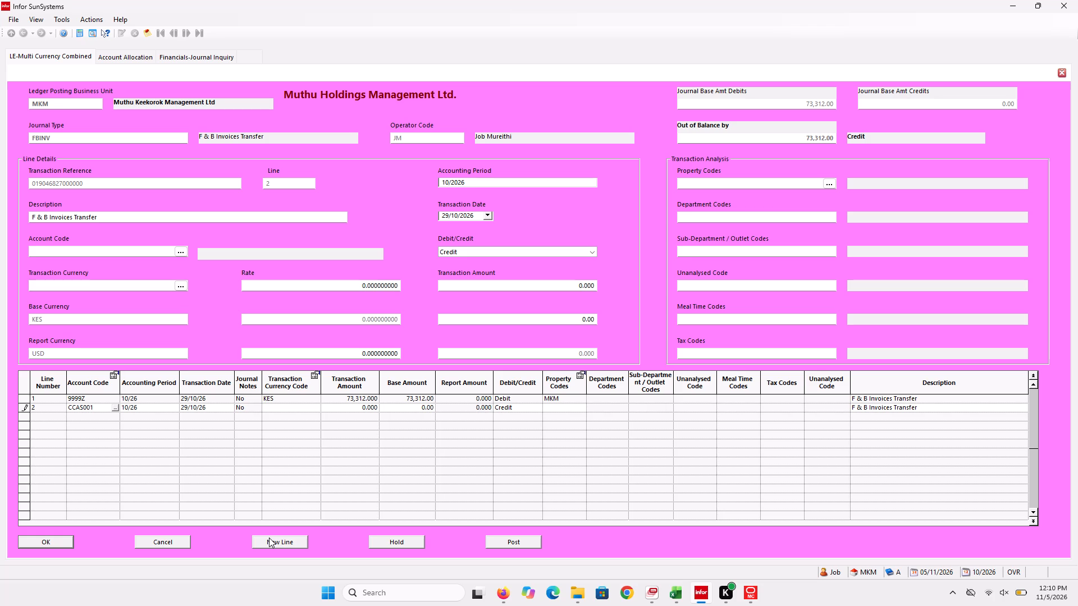
Set journal line 2's transaction currency to KES and its transaction amount to 73,312.
click(300, 407)
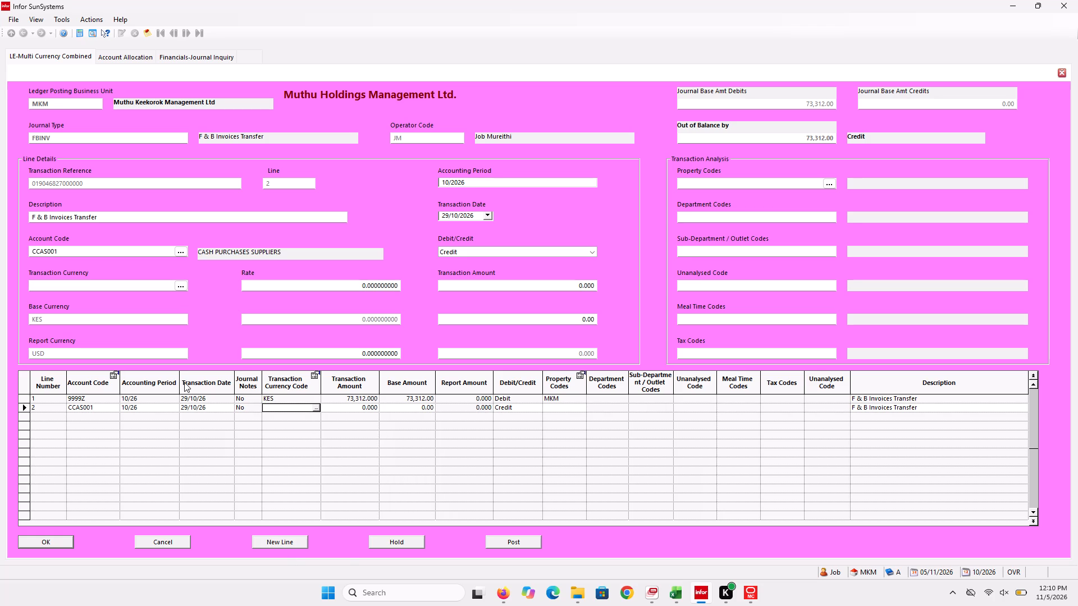
click(314, 407)
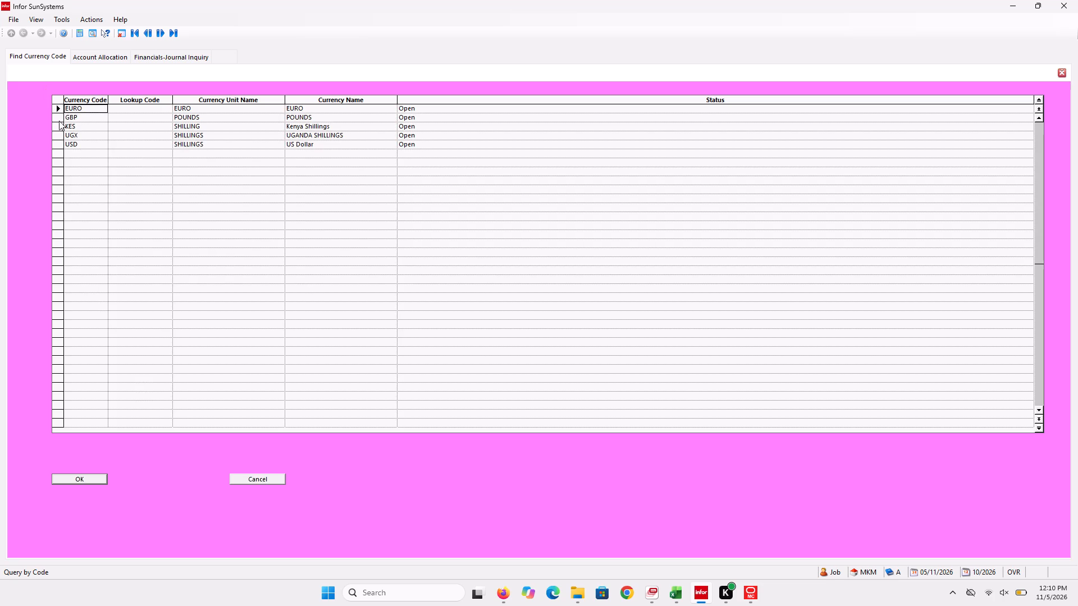
click(60, 123)
key(Return)
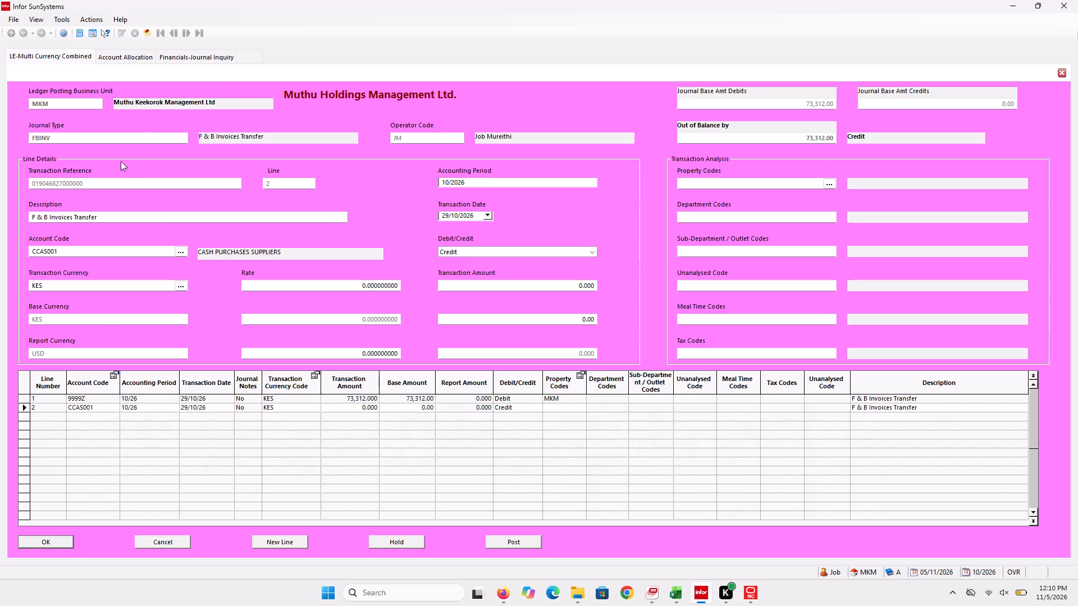
click(373, 403)
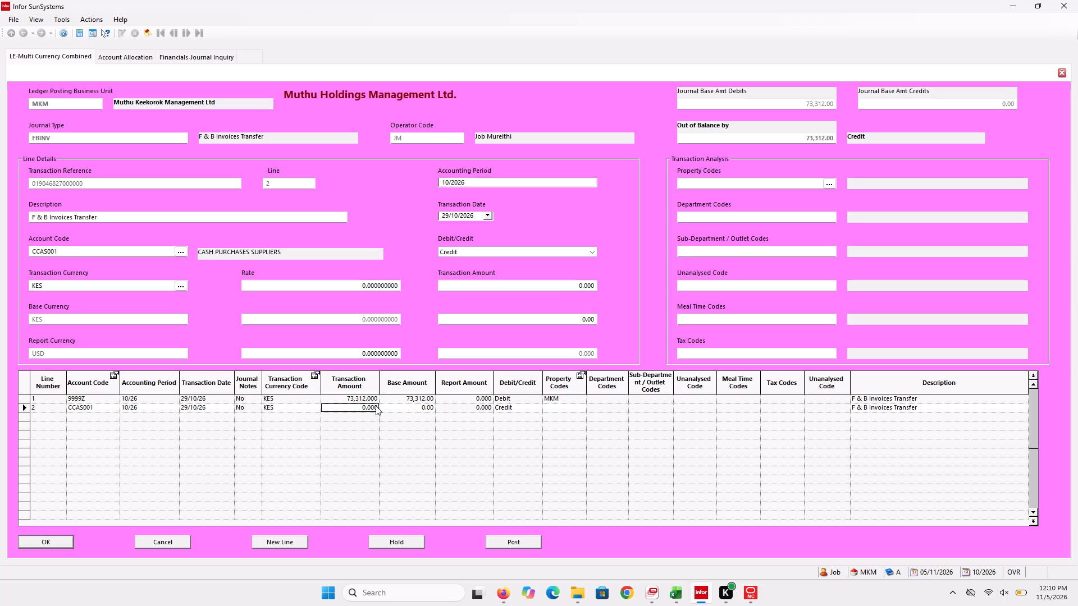
text(73)
text(312)
click(300, 441)
Set the property code of journal line 2 to MKM, Muthu Keekorok Management Ltd.
click(286, 536)
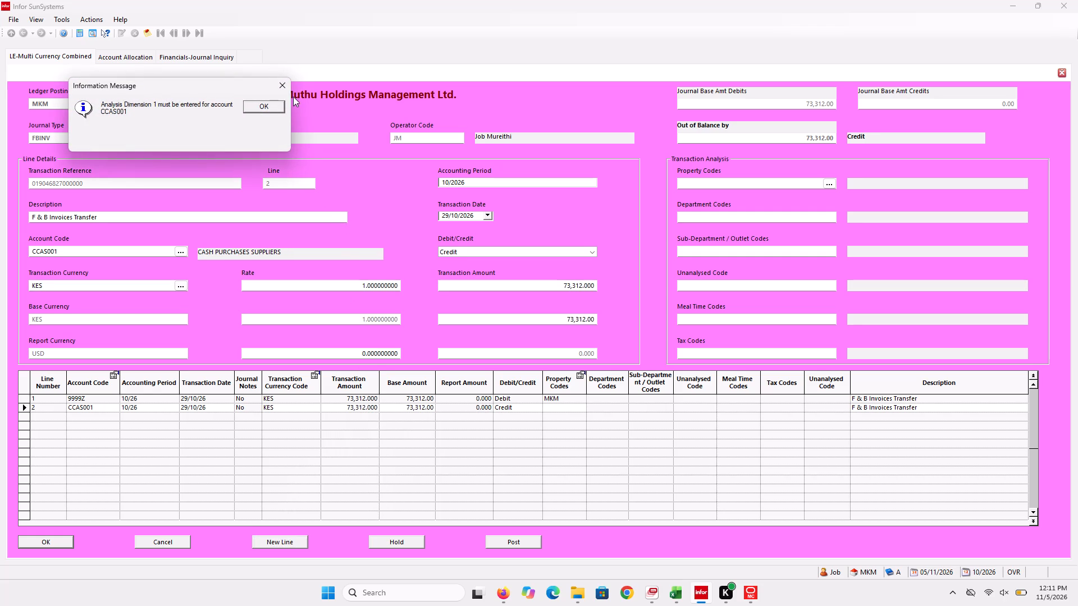
click(268, 108)
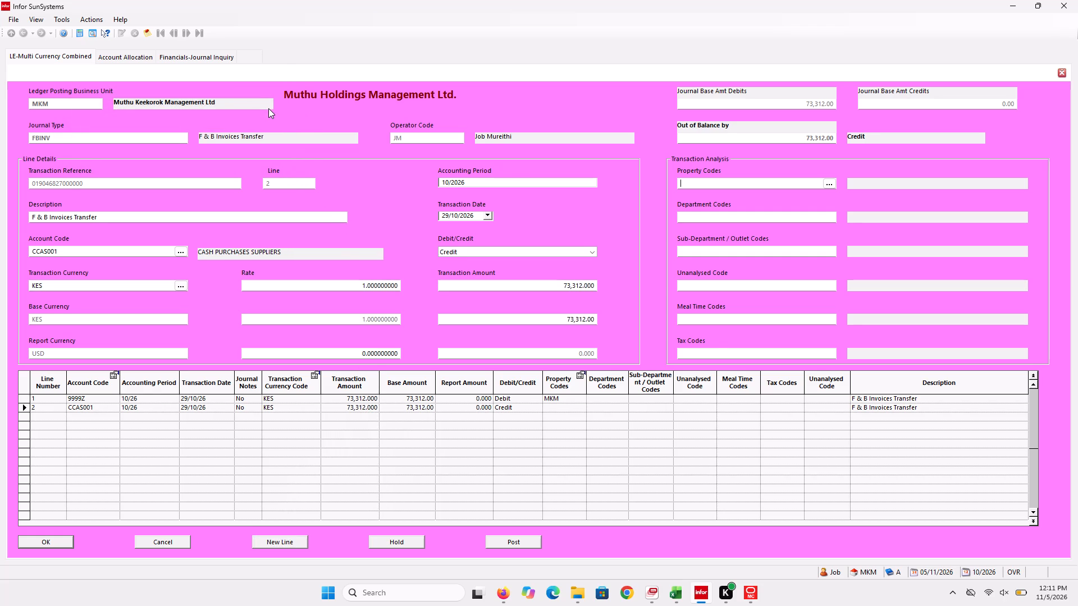
click(832, 181)
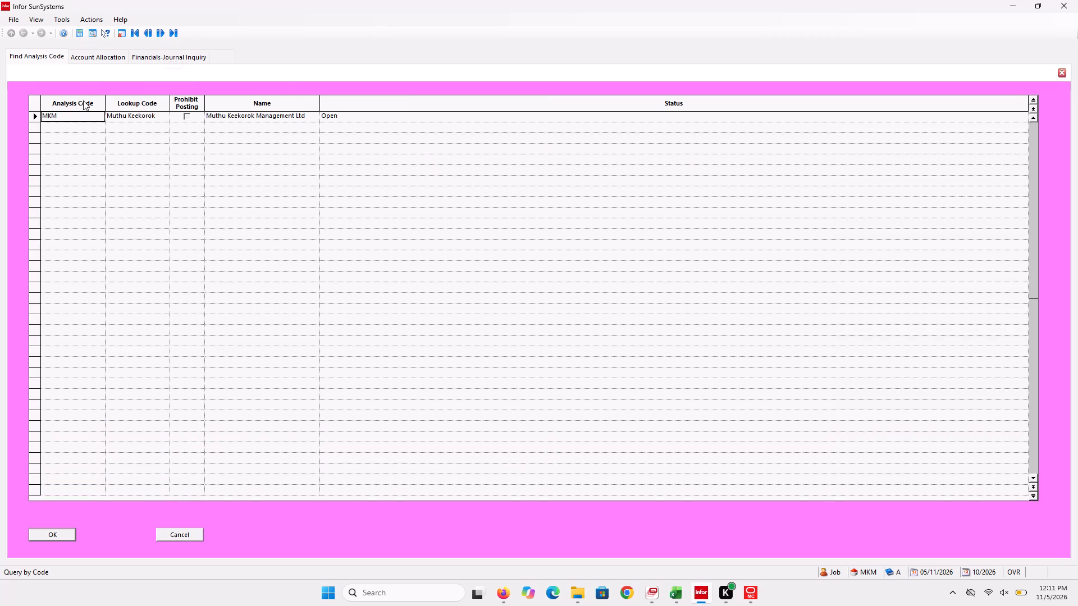
key(Return)
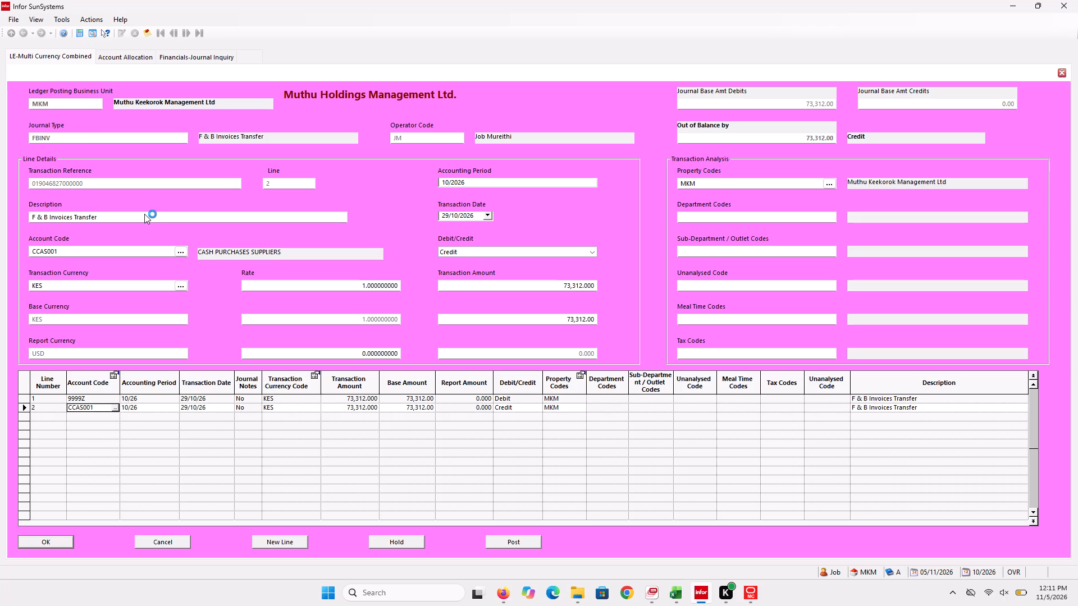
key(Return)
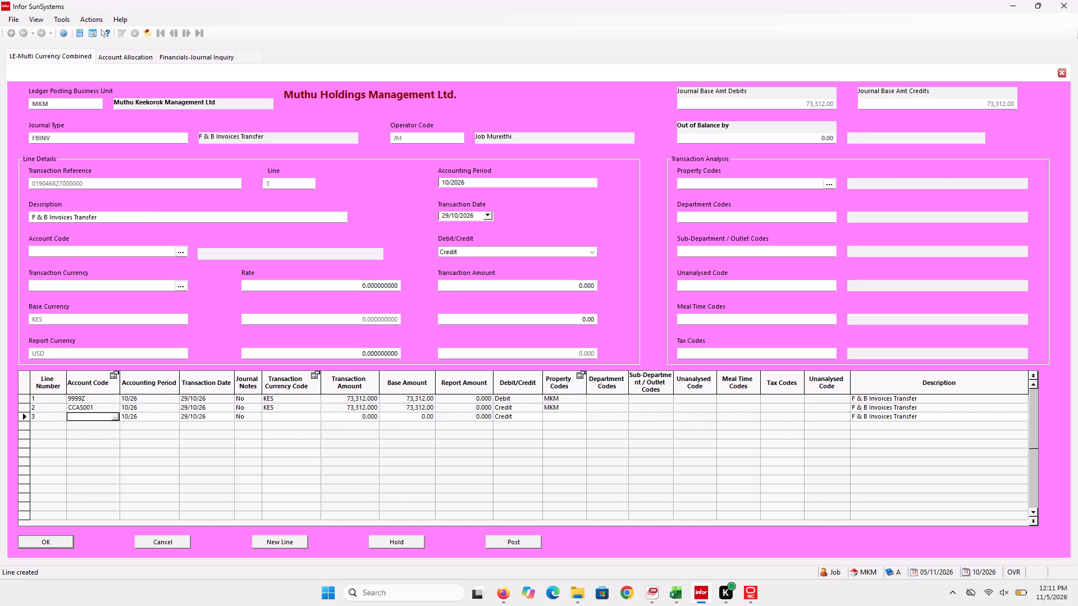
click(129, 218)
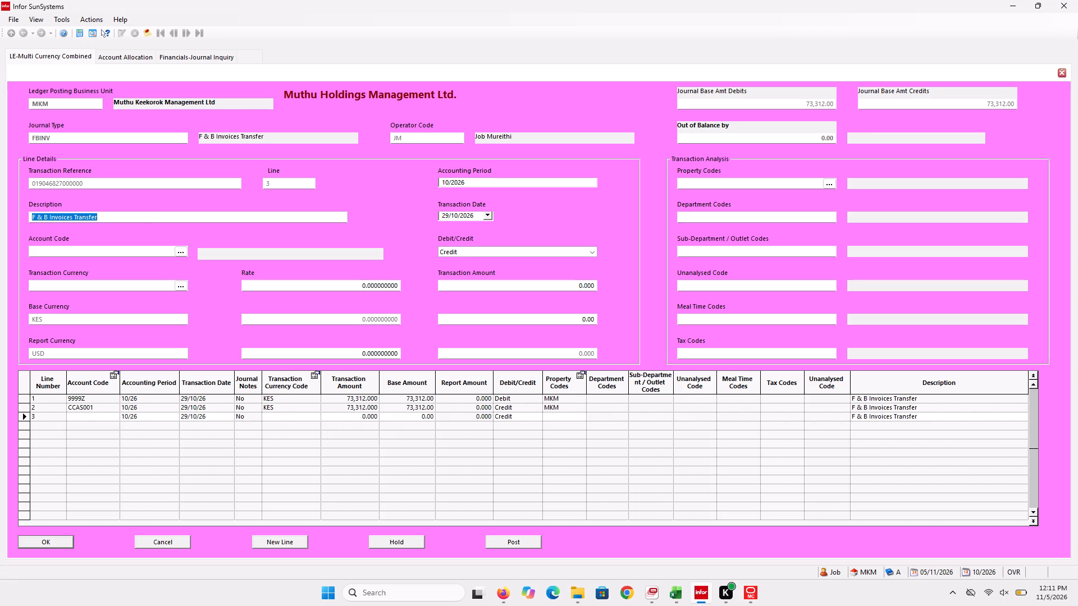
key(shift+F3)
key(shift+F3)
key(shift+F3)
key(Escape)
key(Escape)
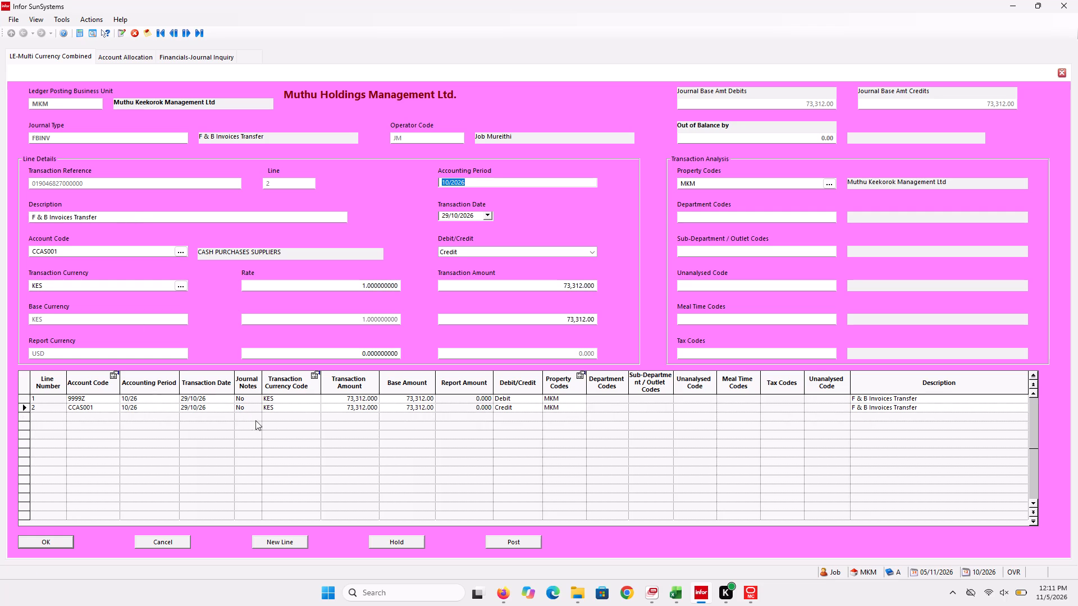
Copy the description 004456-Cash Purchases Sup from the 29/10/26 suspense account transaction into the description of journal line 2.
click(165, 396)
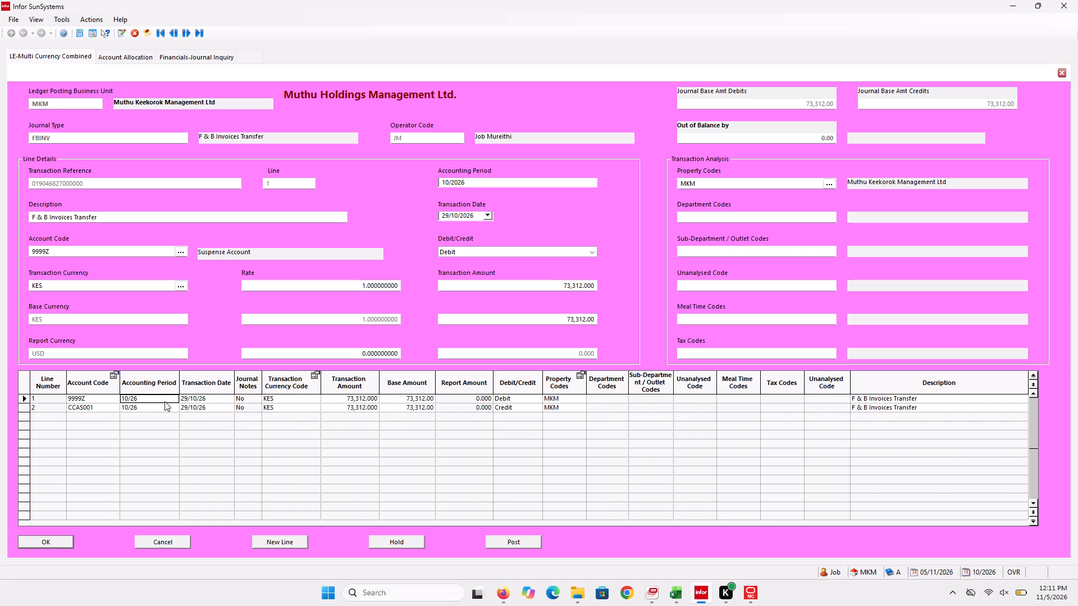
click(165, 406)
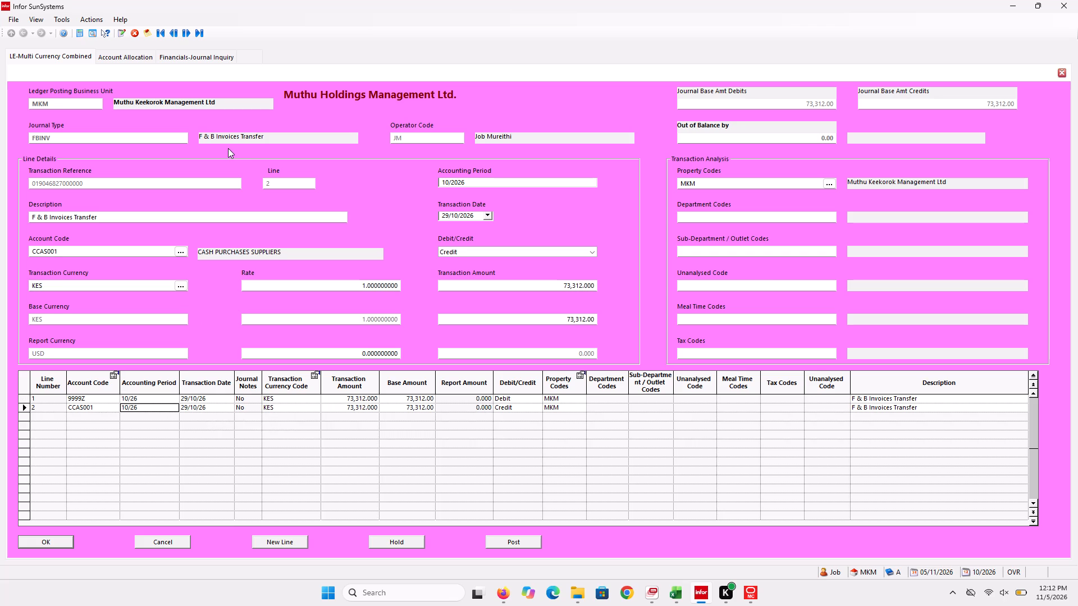
click(118, 60)
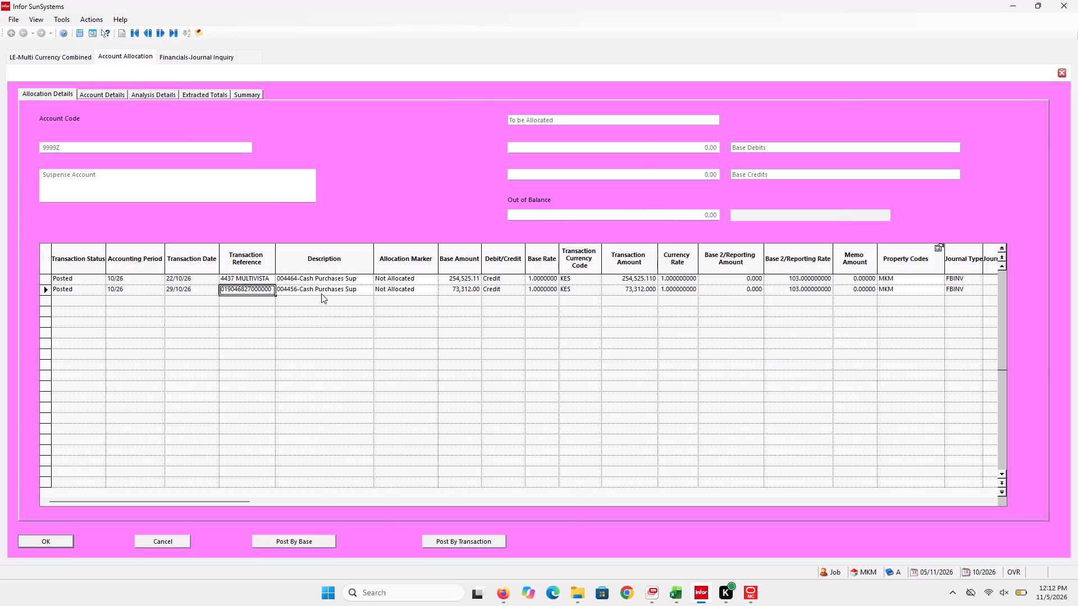
click(319, 292)
key(ctrl+c)
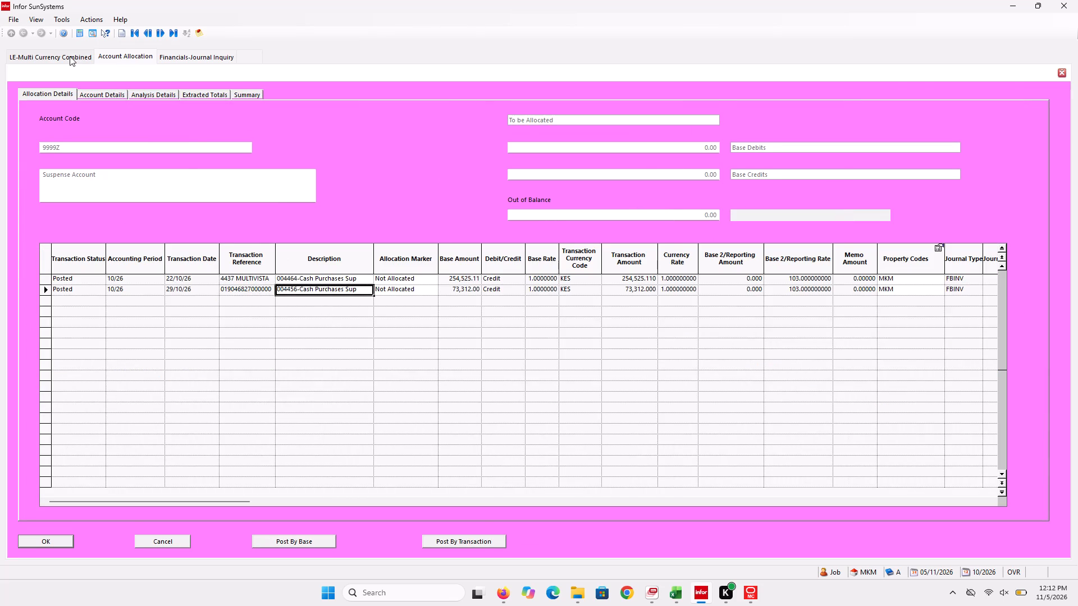
click(70, 56)
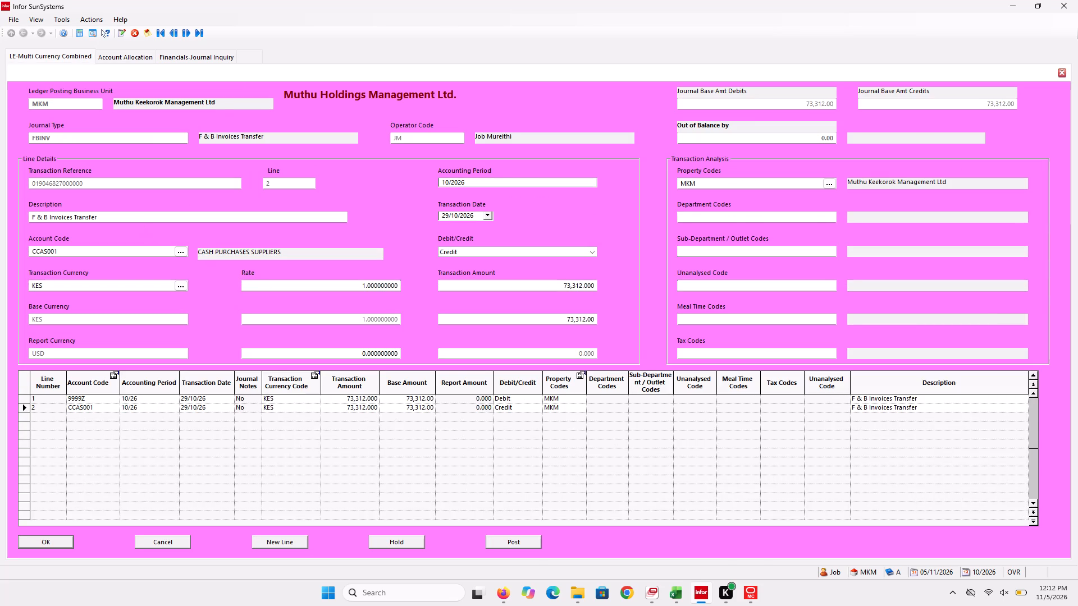
click(132, 214)
key(ctrl+v)
click(85, 409)
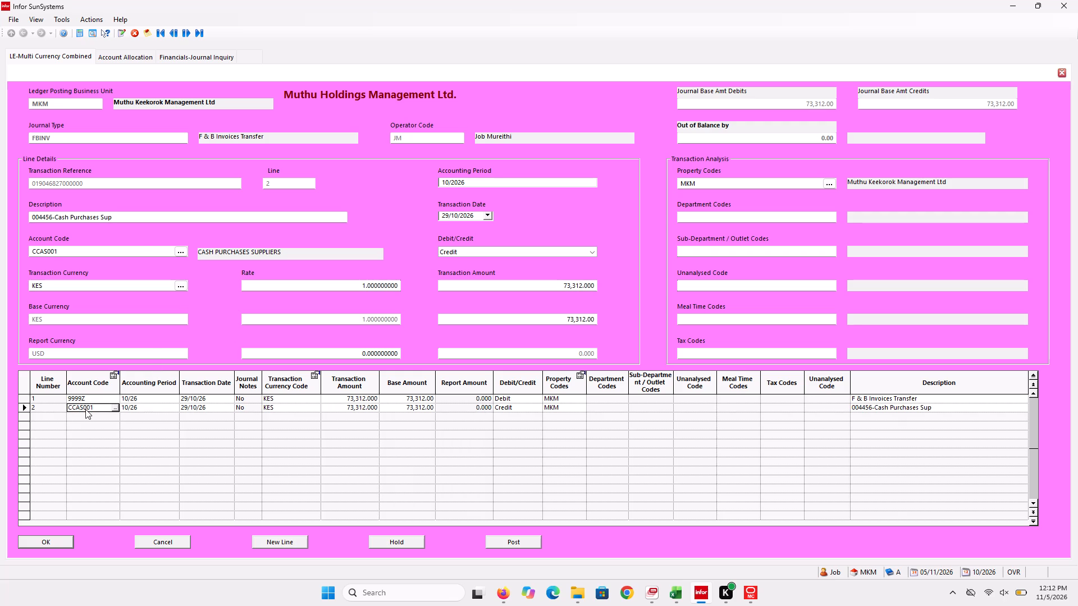
Set the description of journal line 1, the 9999Z suspense account line, to 004456-Cash Purchases Sup.
click(89, 401)
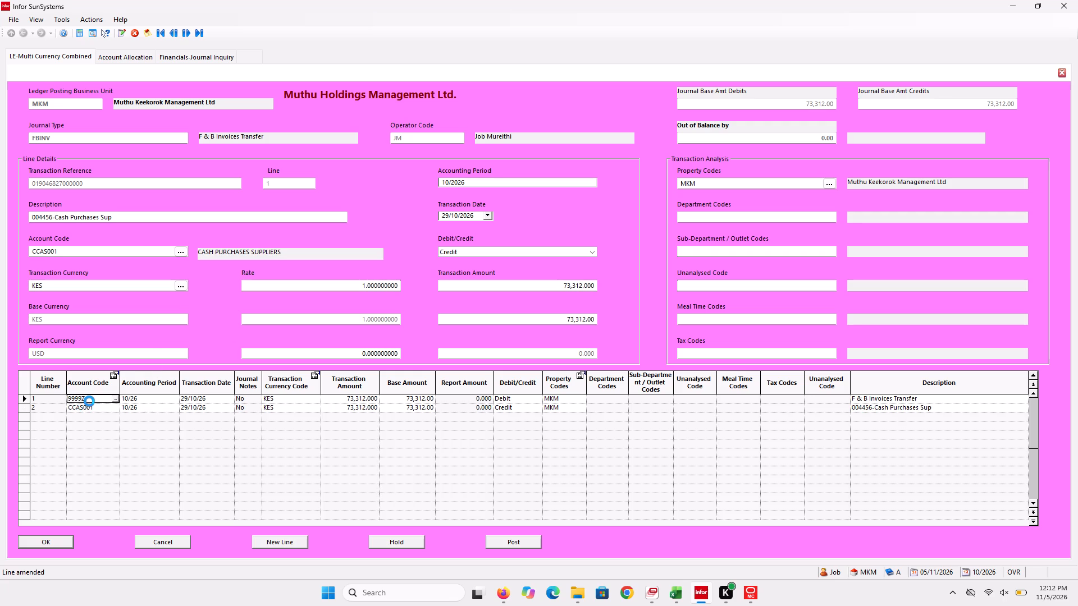
click(89, 401)
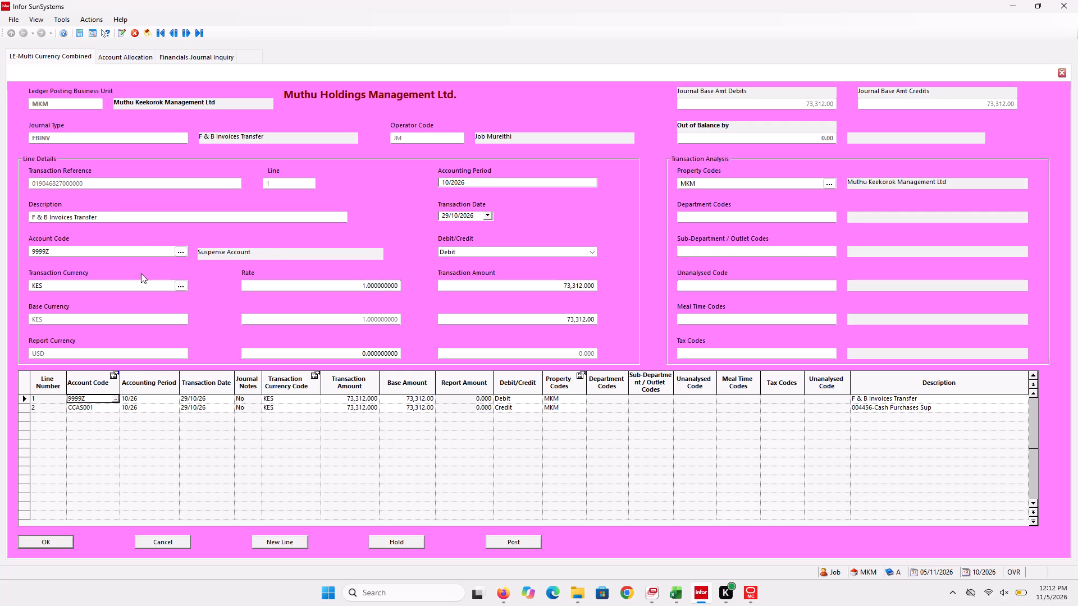
click(125, 218)
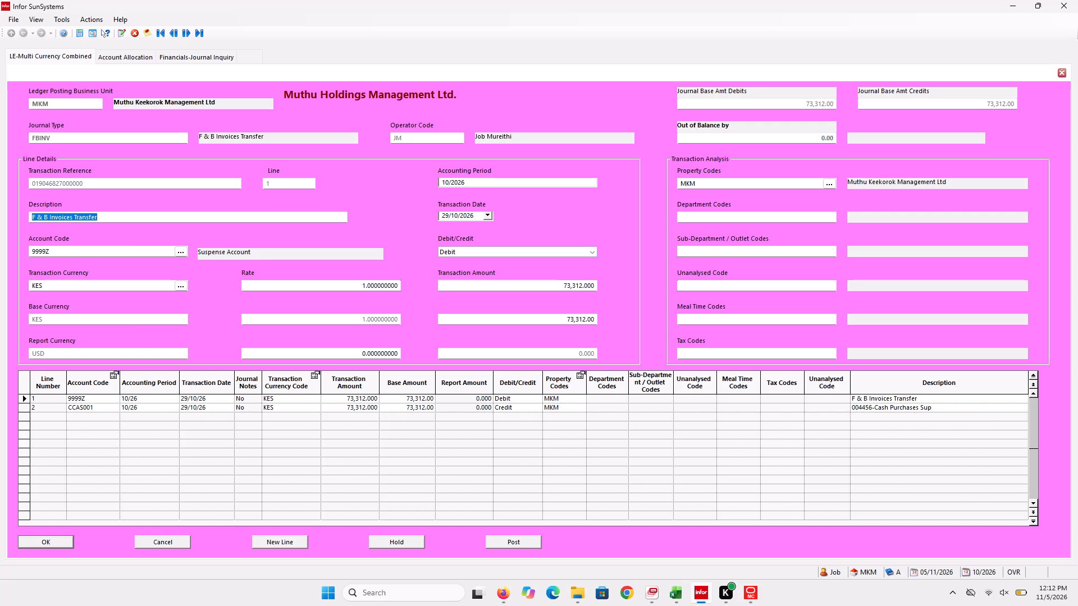
key(shift+F3)
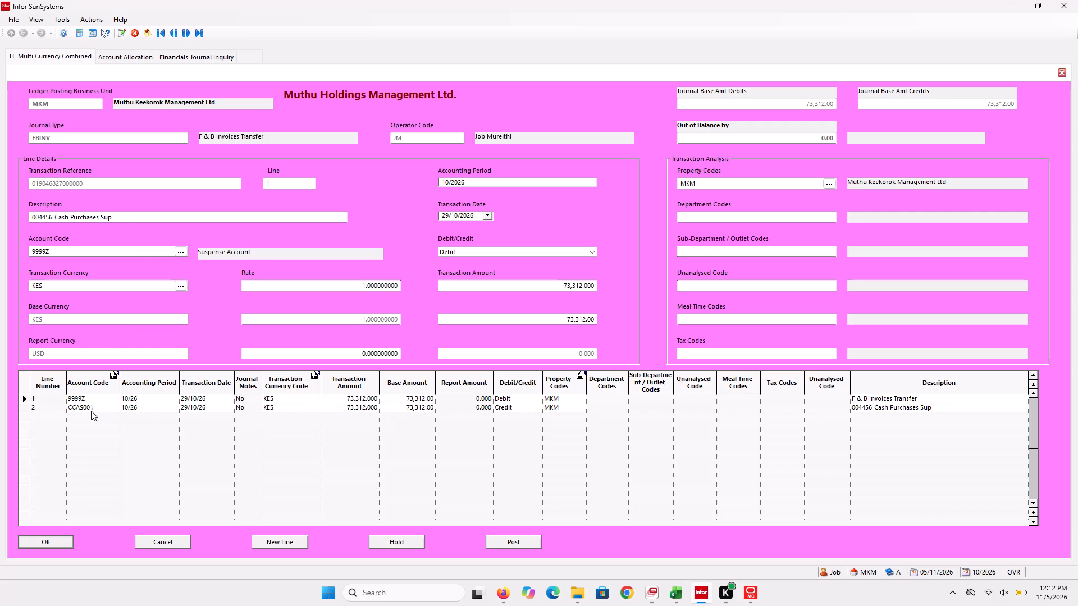
click(86, 408)
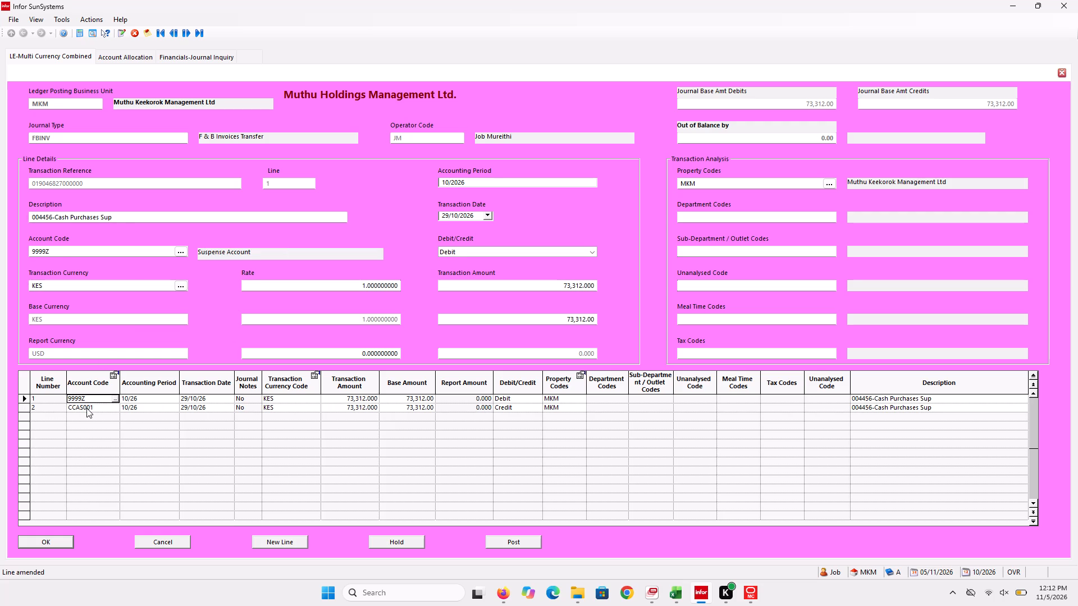
Check both journal lines against the suspense account transactions and post the F & B Invoices Transfer journal.
click(86, 408)
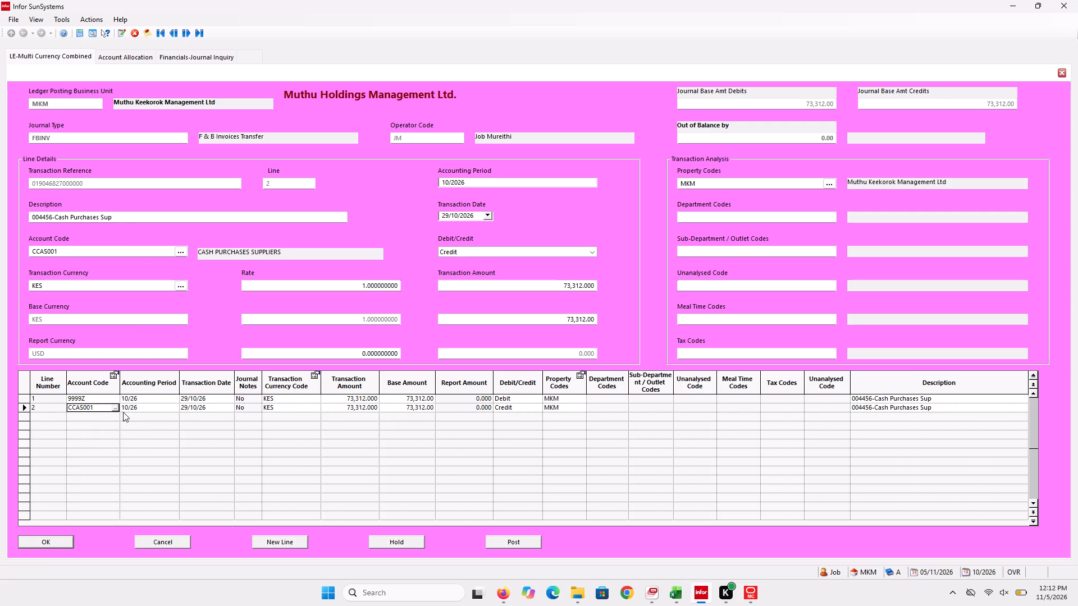
click(99, 398)
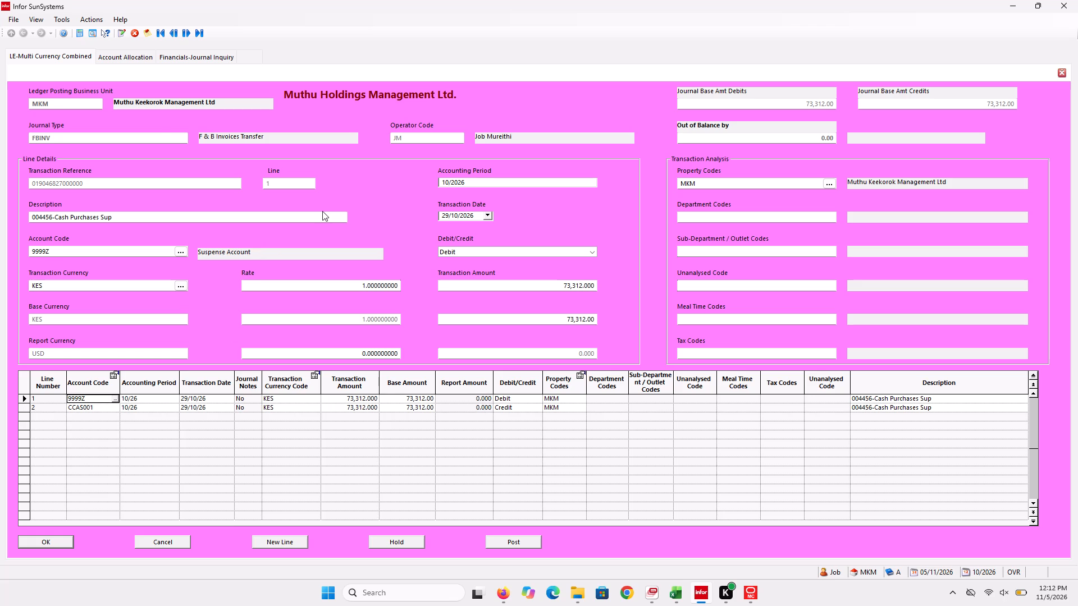
click(109, 50)
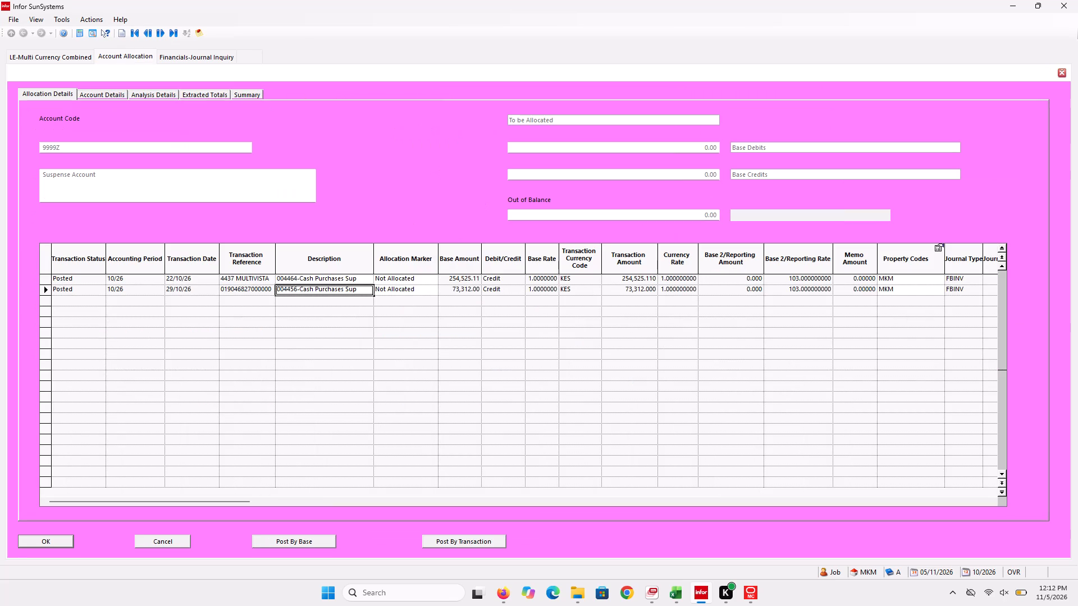
click(54, 57)
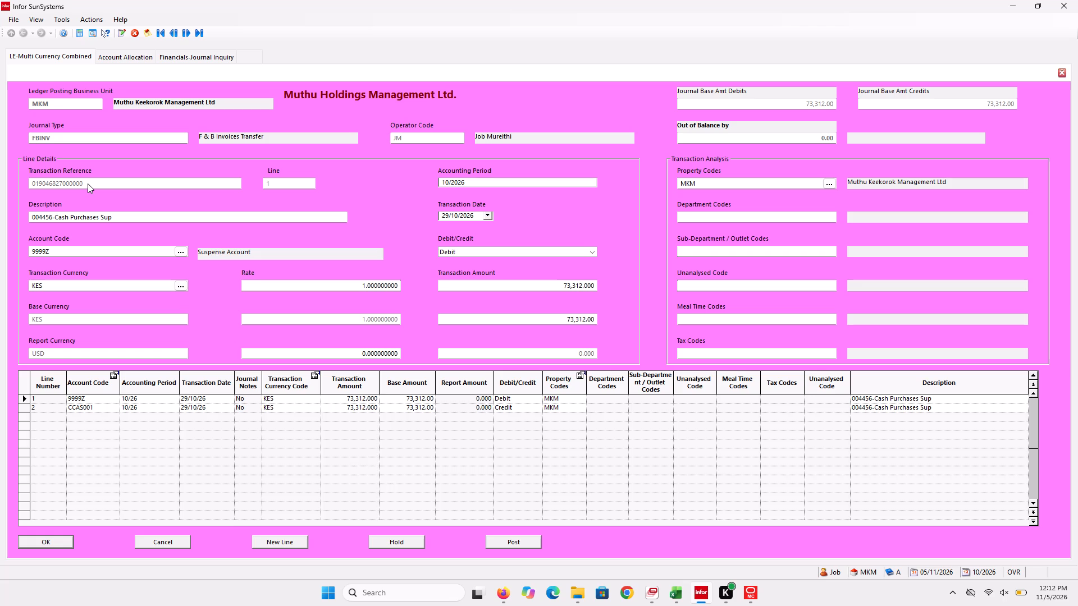
click(513, 543)
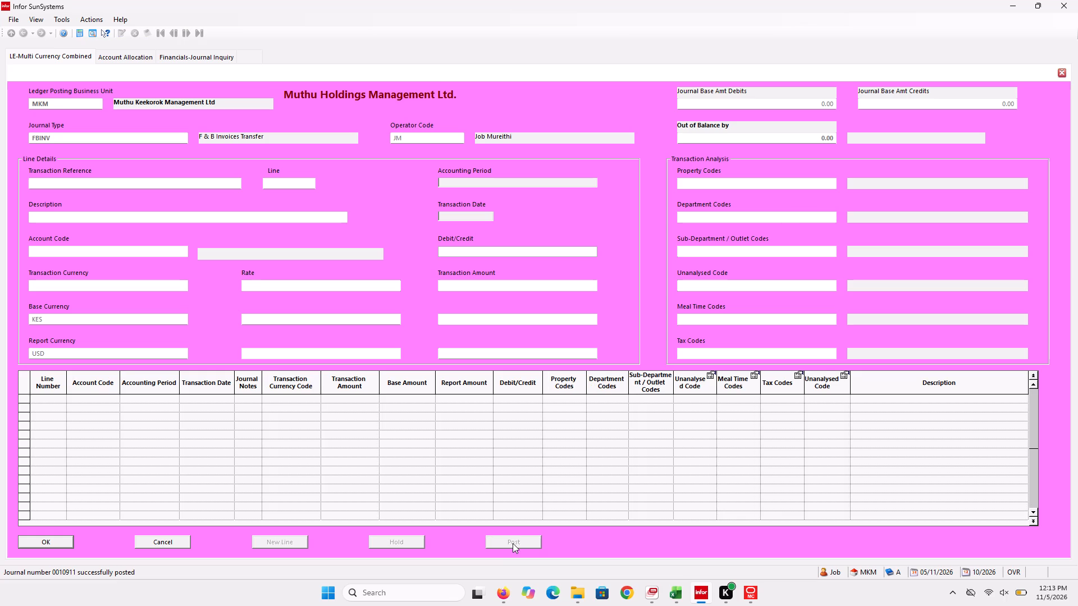
Refresh the account allocation transactions for suspense account 9999Z.
click(122, 59)
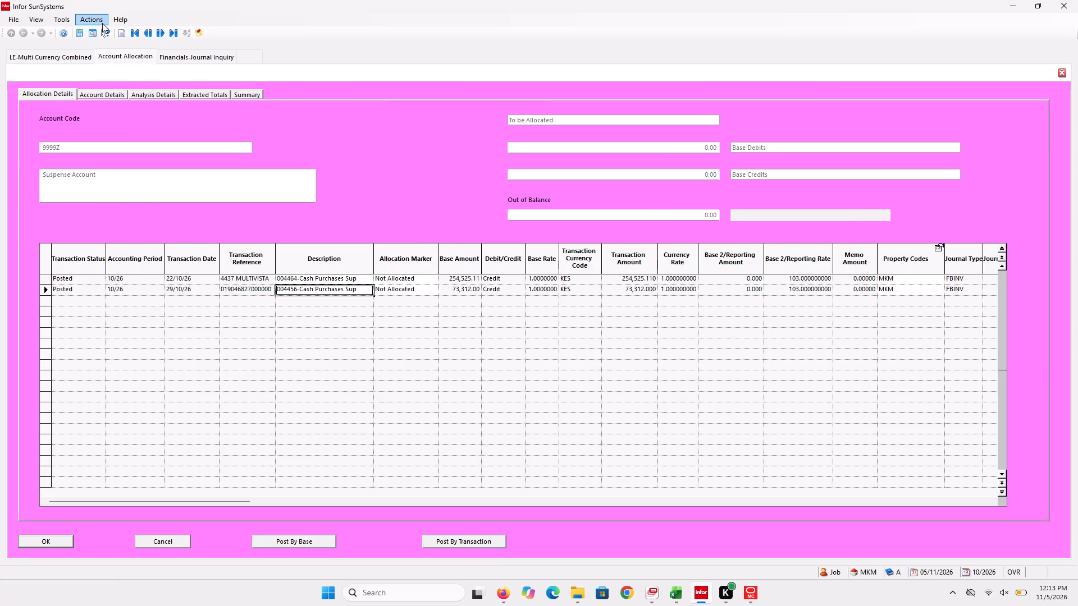
click(102, 23)
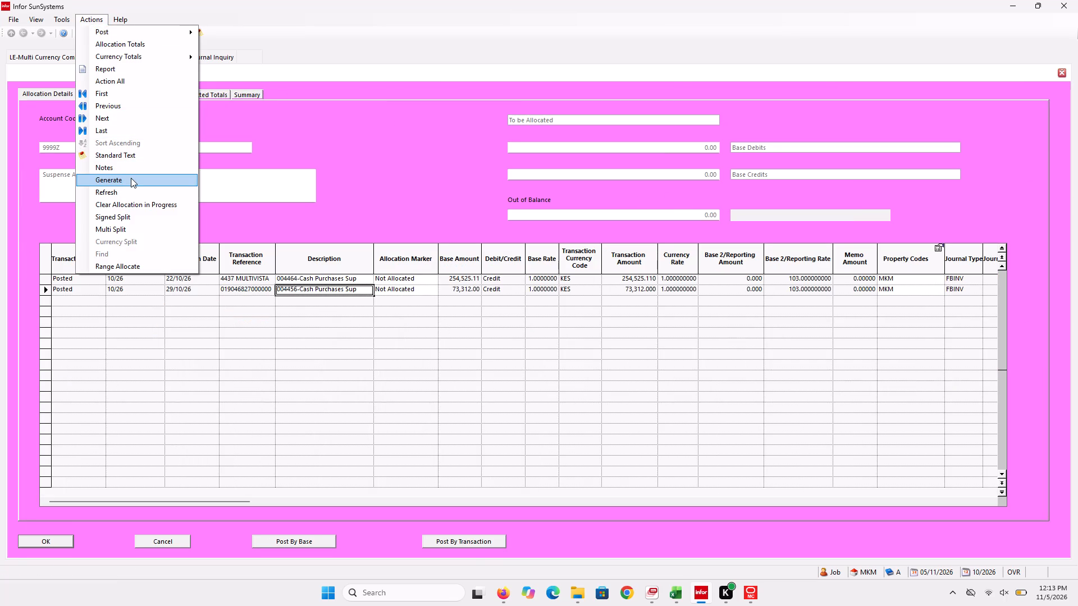
click(131, 191)
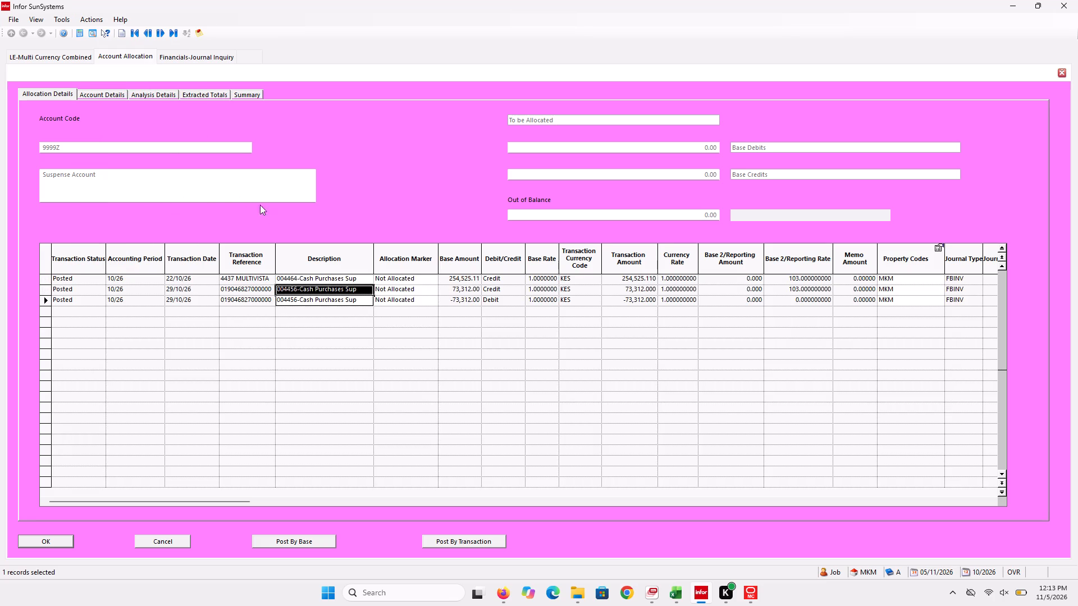
Mark the 29/10/26 credit and debit transactions of KES 73,312 as Correction and post the allocation by base.
click(394, 288)
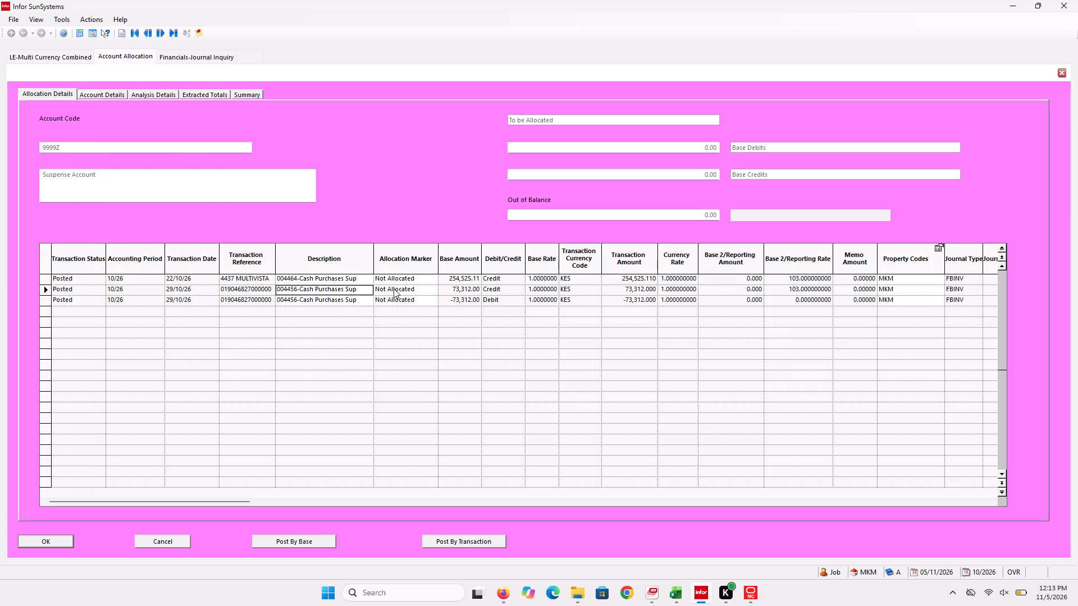
key(c)
key(Down)
key(c)
key(Up)
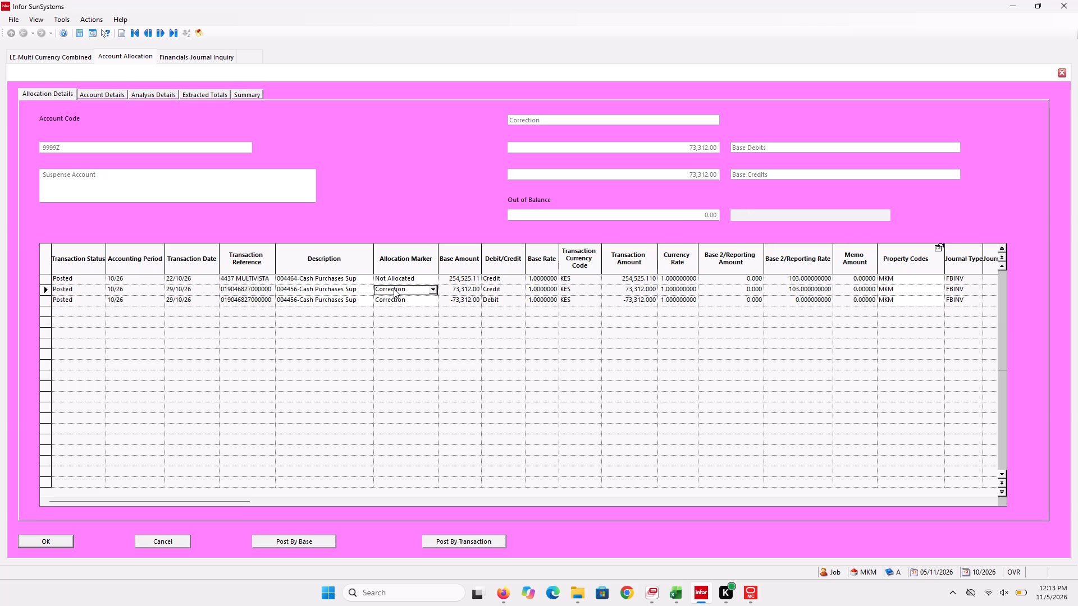
click(298, 539)
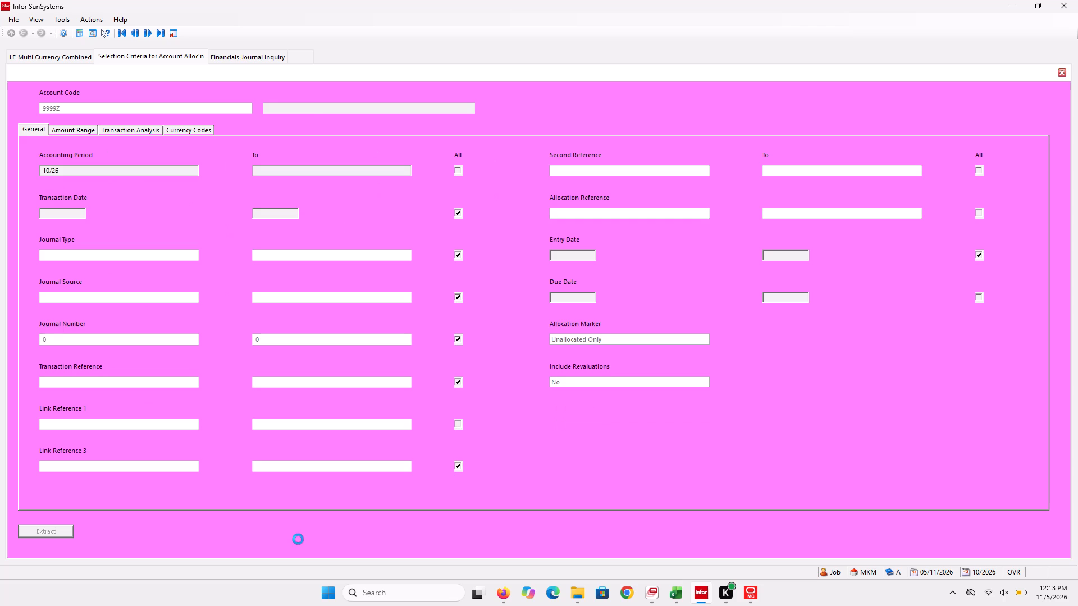
Reopen Account Allocations with the FULL form for suspense account 9999Z.
key(Return)
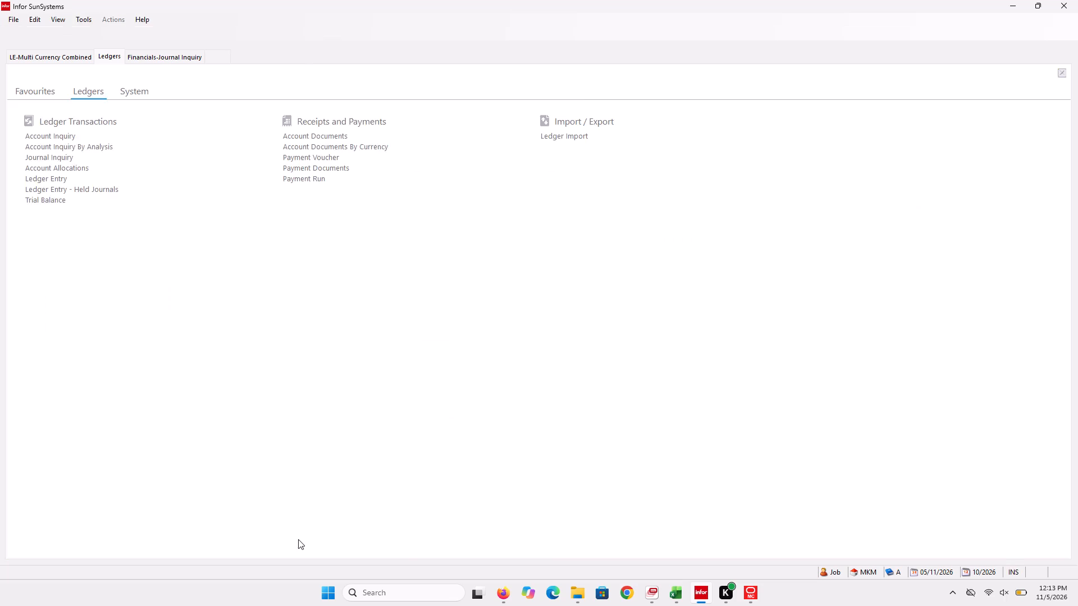
key(Down)
key(Down)
key(Down)
key(Down)
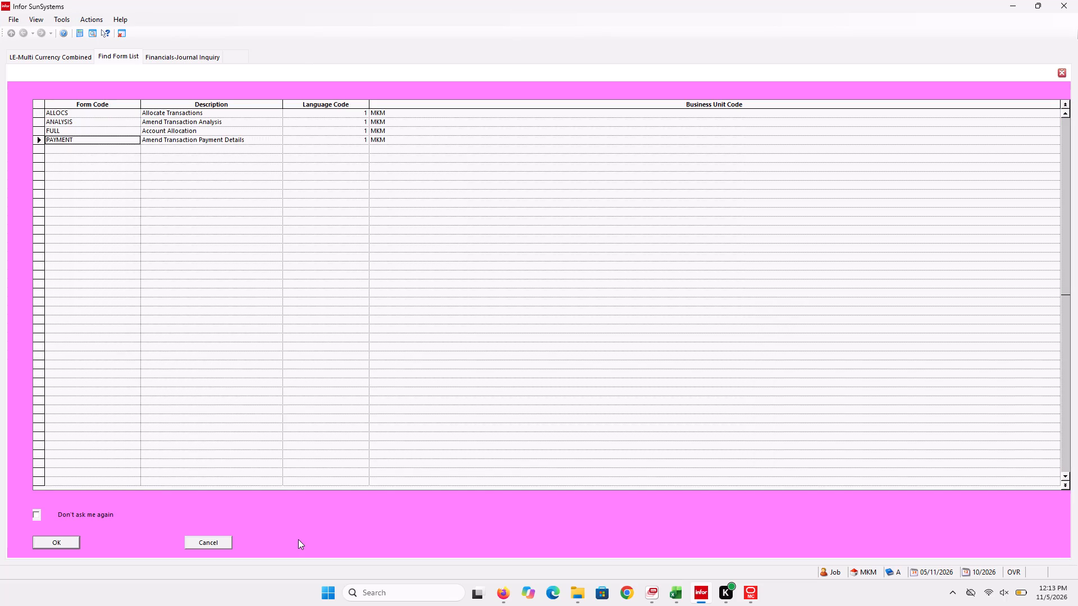
key(Up)
key(Return)
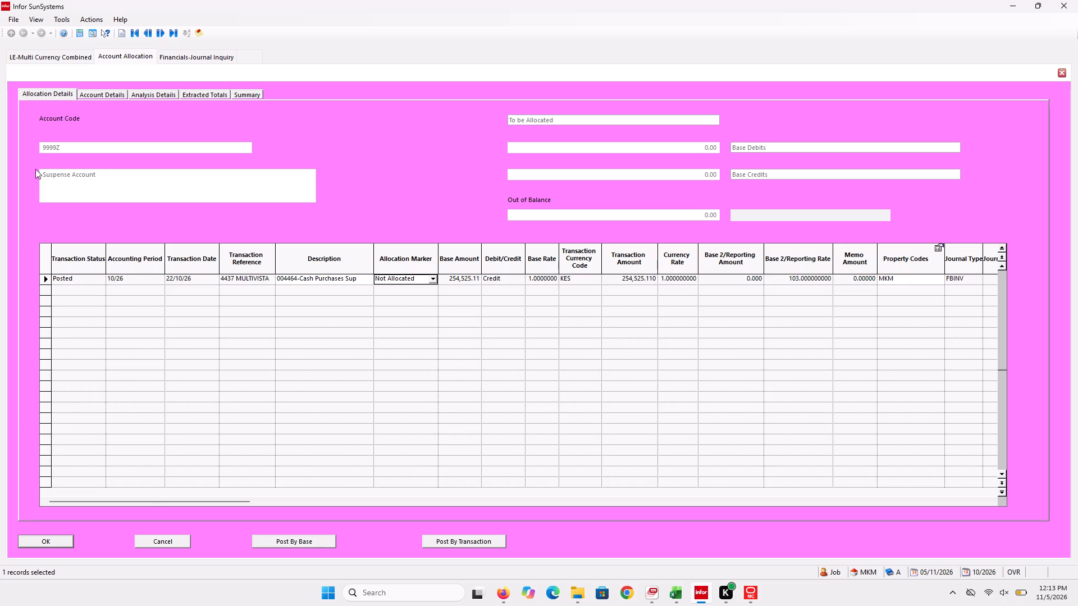
Check the 22/10/26 suspense account transaction 4437 MULTIVISTA in preparation for a new F & B Invoices Transfer journal.
click(64, 55)
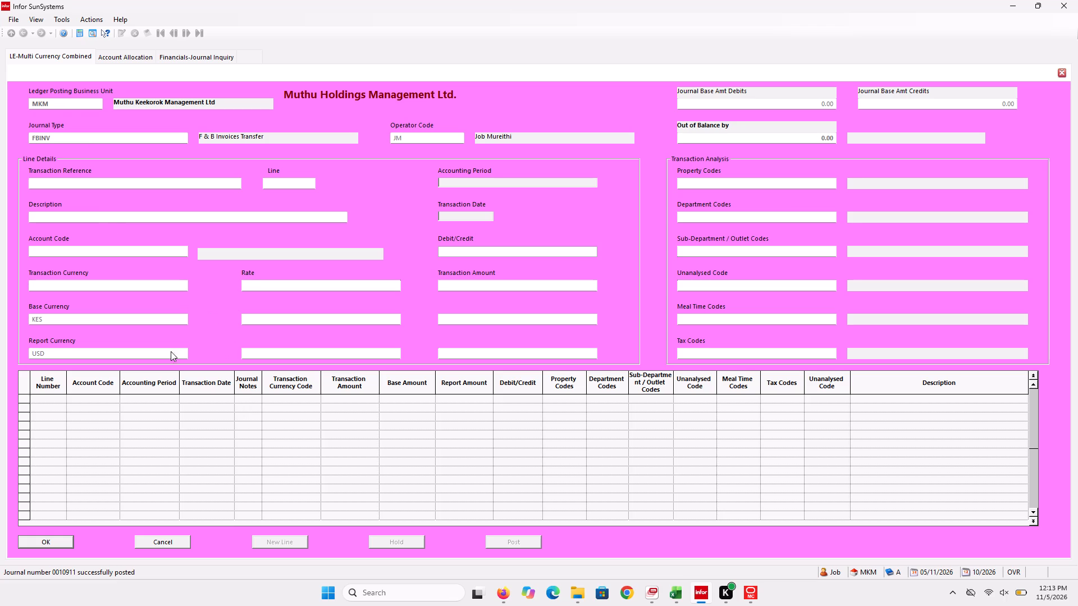
click(128, 400)
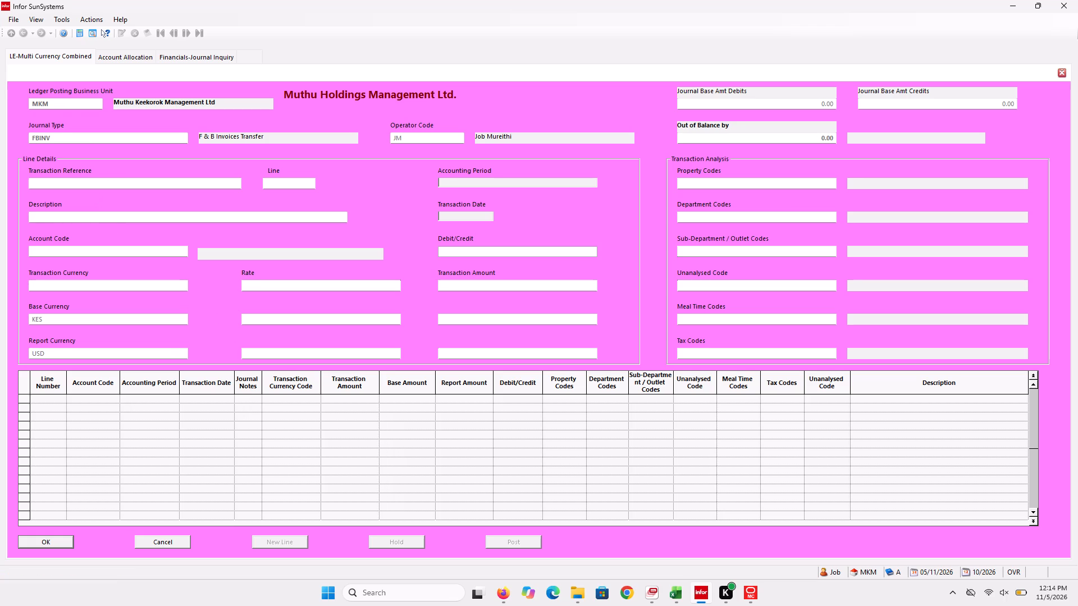
click(126, 187)
click(121, 63)
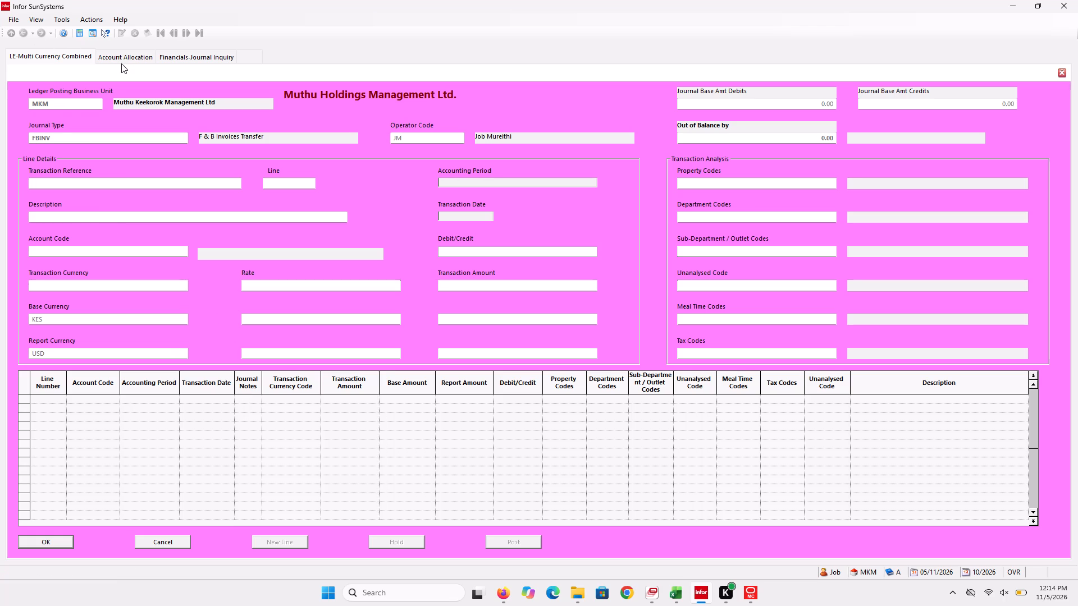
click(127, 57)
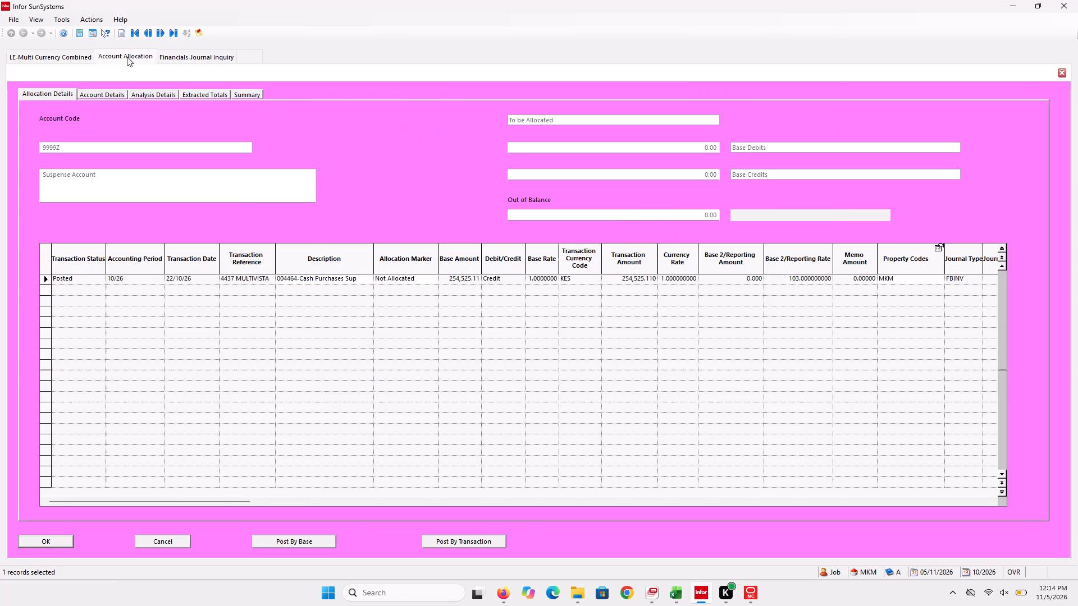
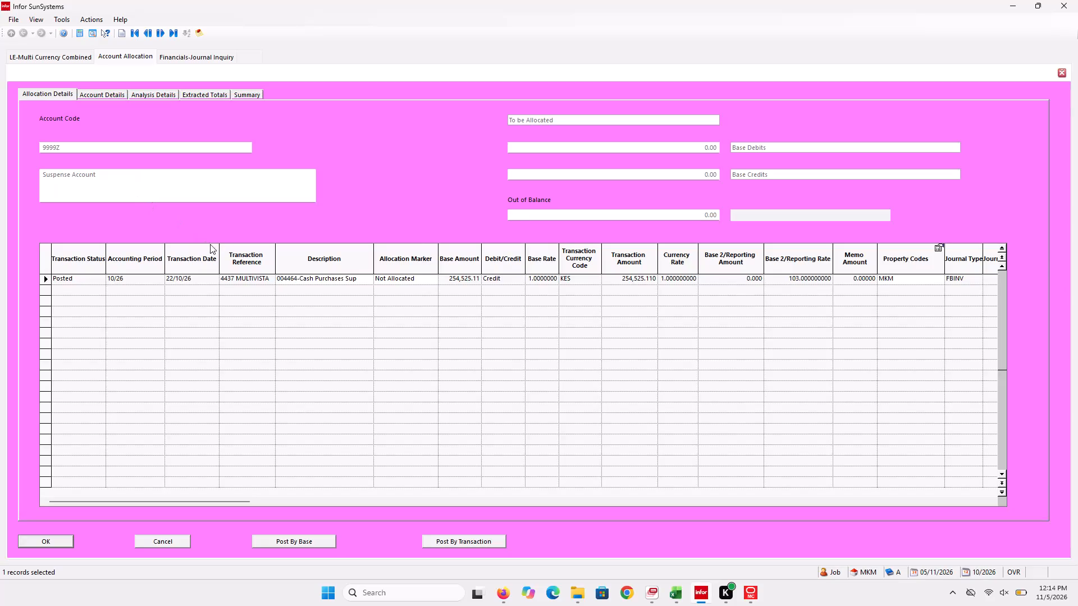
Start a new F & B Invoices Transfer journal using the copied suspense transaction reference 4437 MULTIVISTA.
click(240, 277)
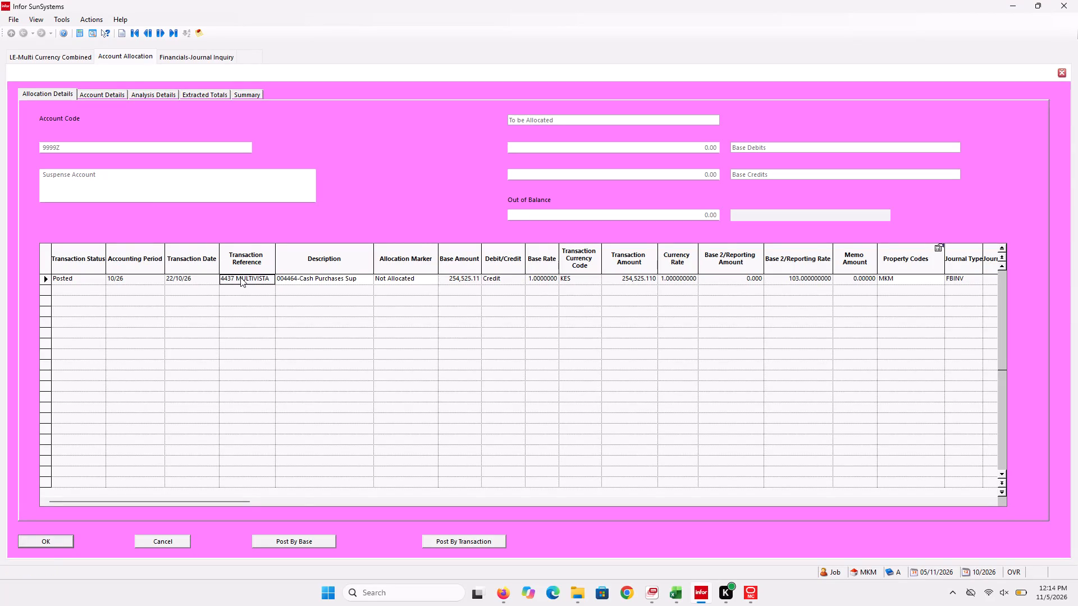
key(ctrl+c)
click(62, 62)
click(65, 179)
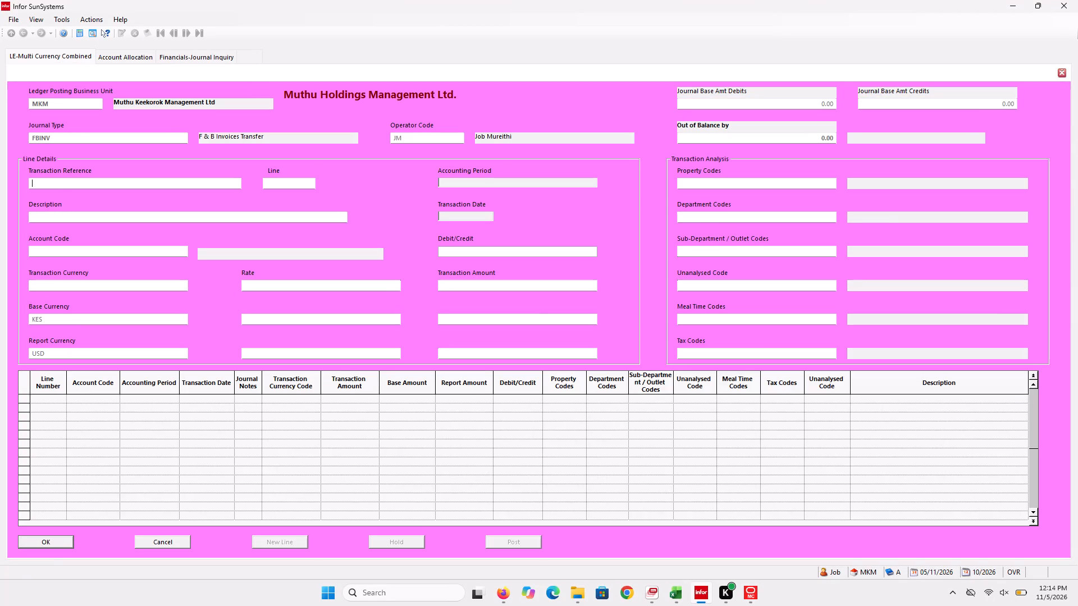
key(ctrl+v)
key(Return)
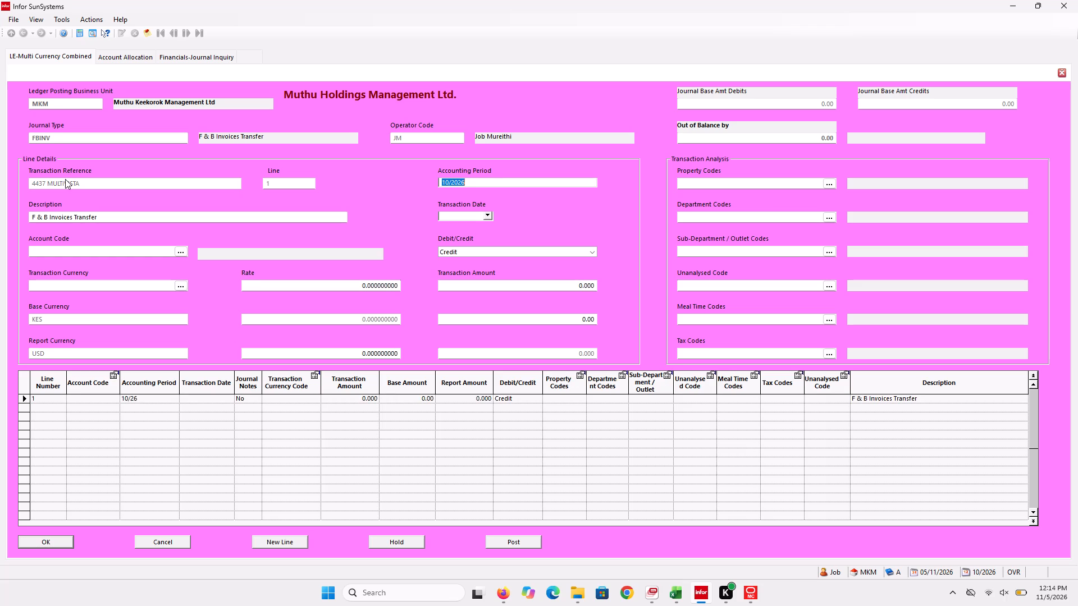
Detach the 9999Z account allocation into its own window and minimize it.
drag(114, 54, 449, 140)
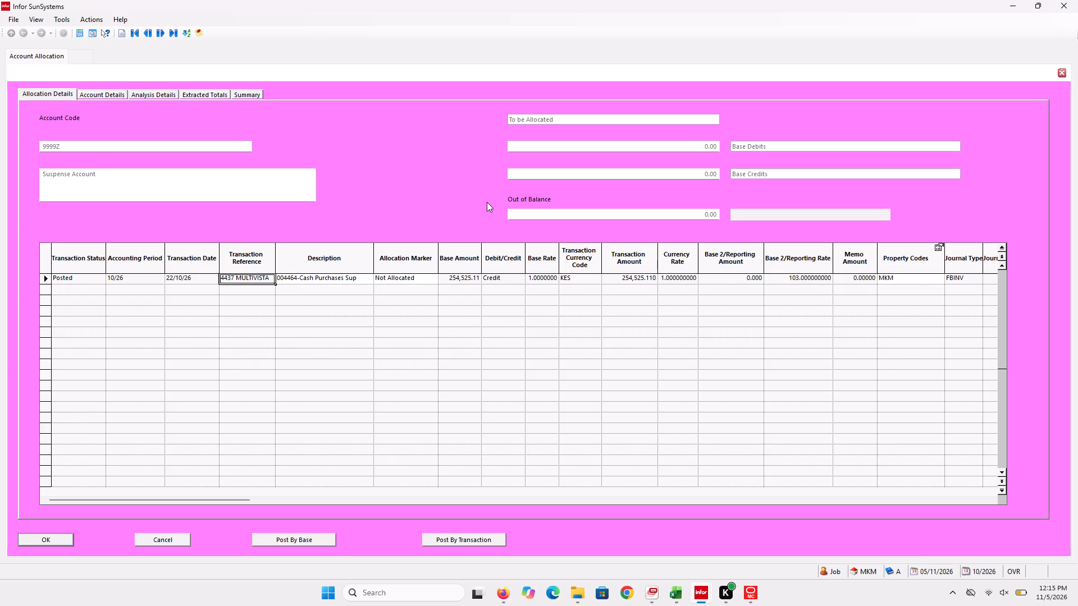
click(1002, 8)
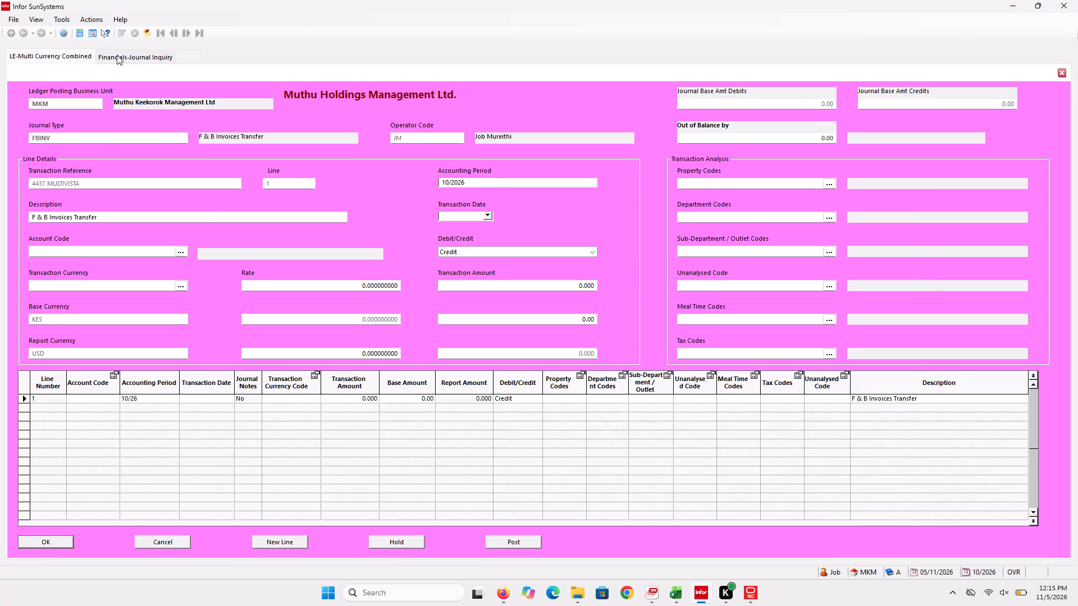
Close the journal 10901 inquiry results and selection criteria, and open an additional Ledgers function list.
click(118, 56)
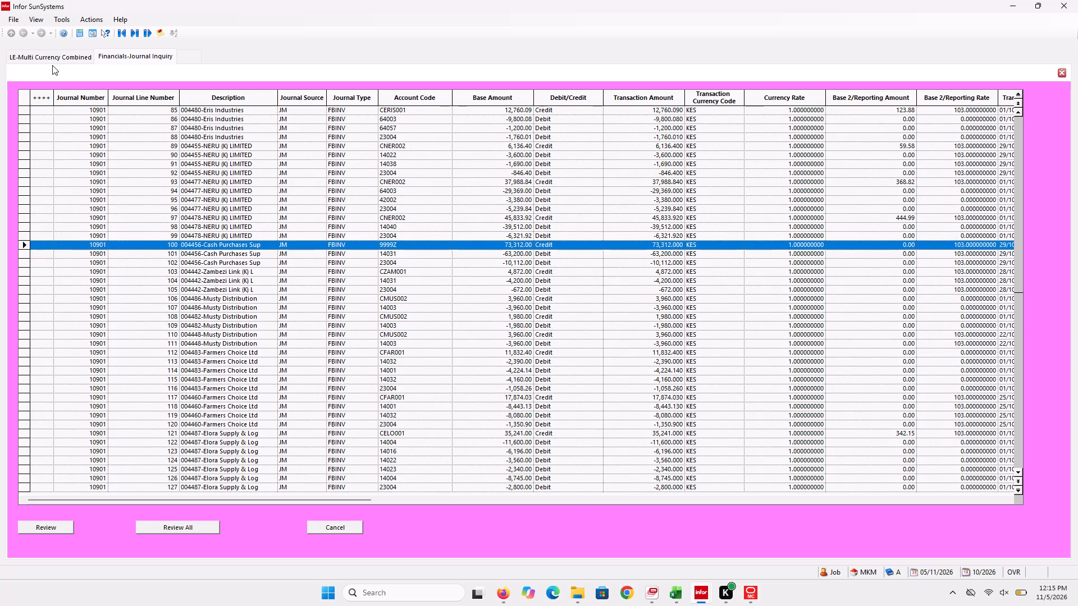
click(60, 54)
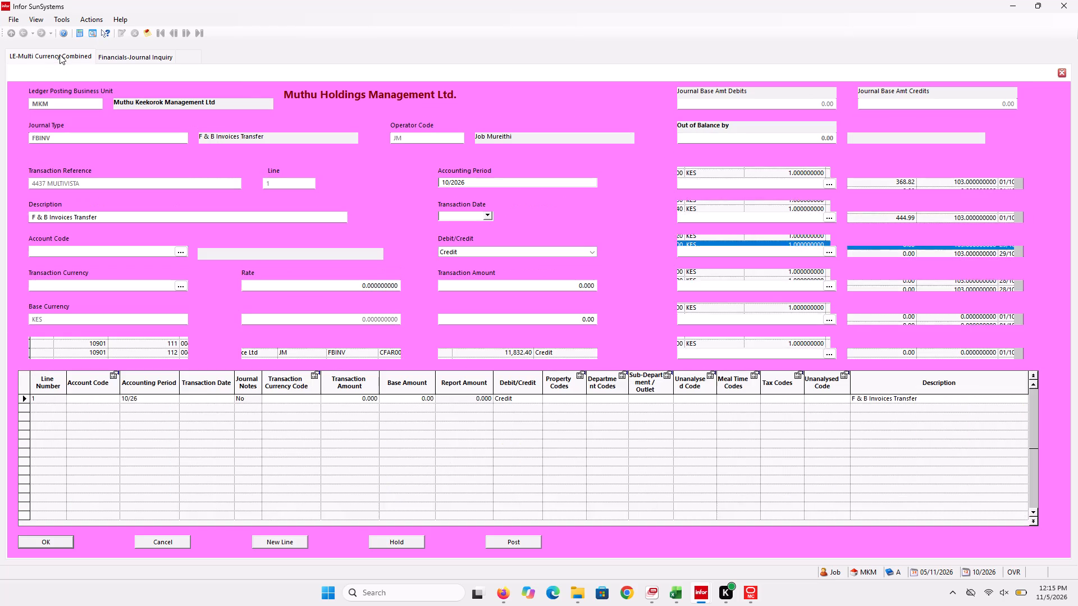
click(129, 57)
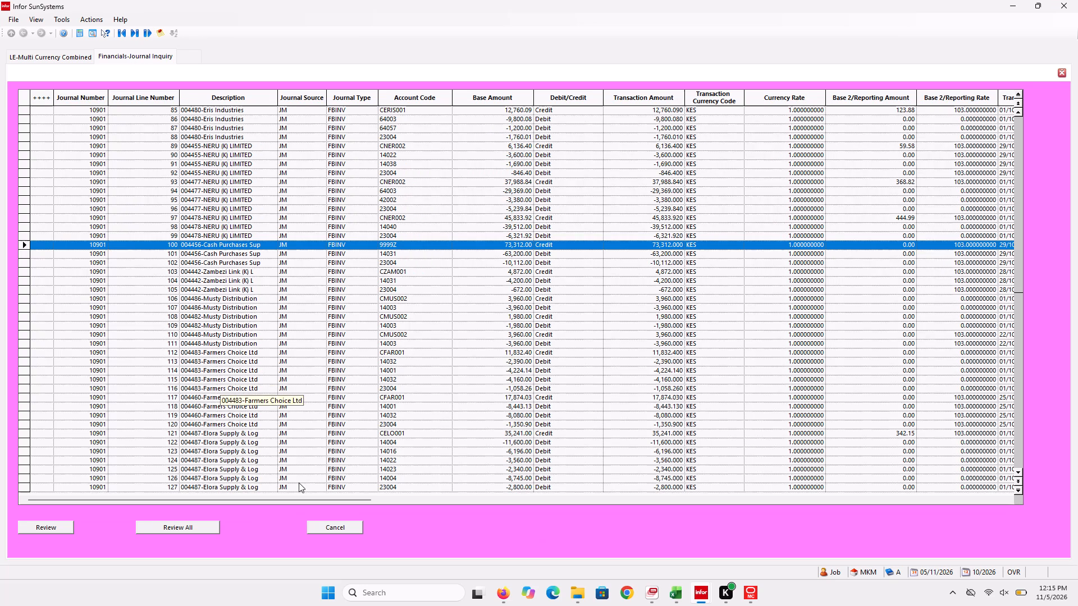
click(325, 527)
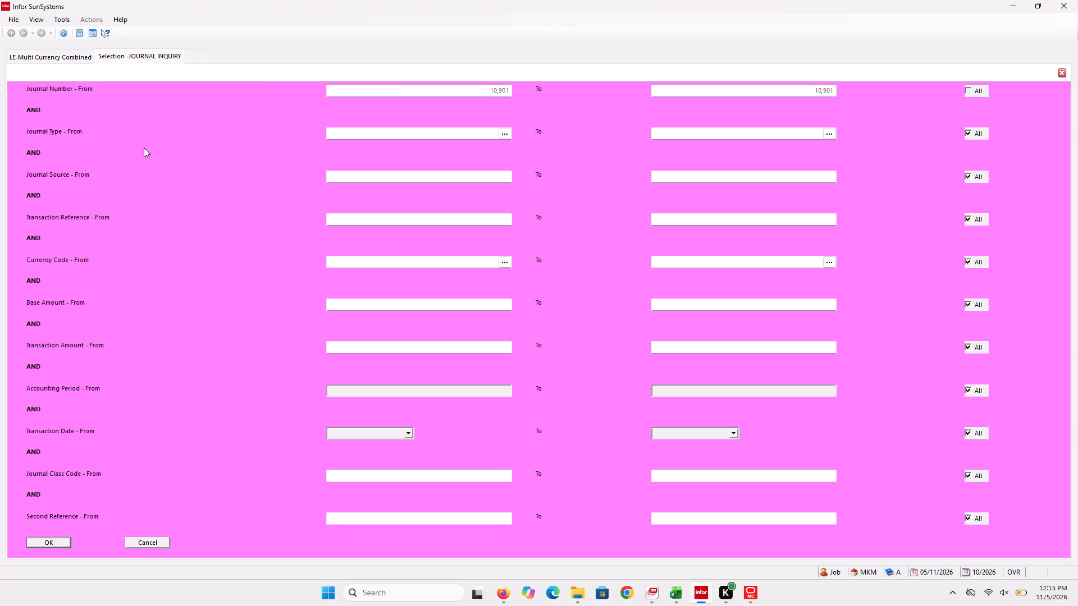
click(81, 46)
click(82, 52)
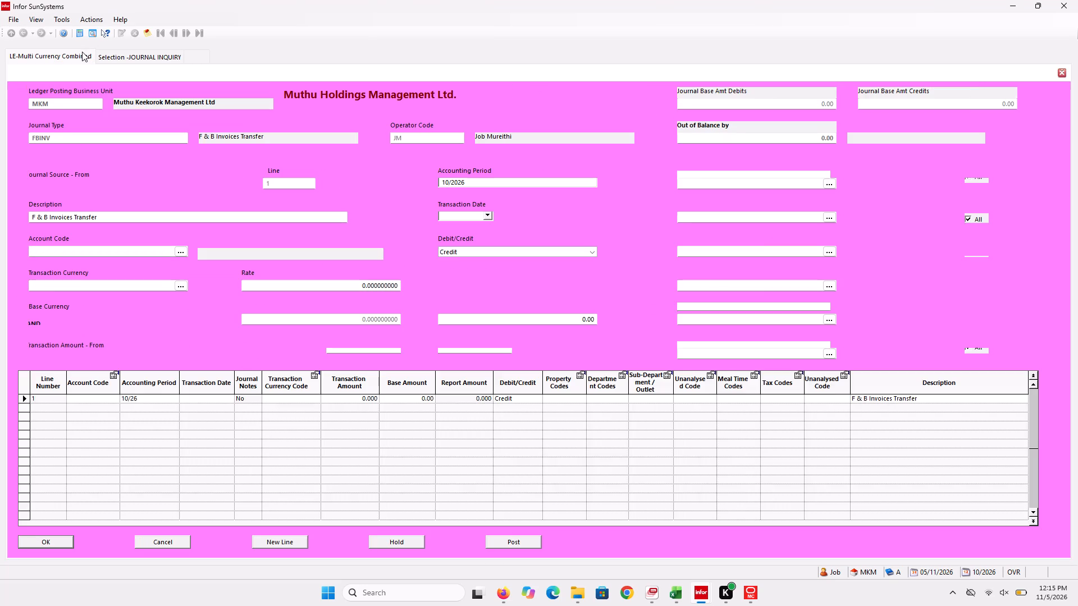
click(126, 54)
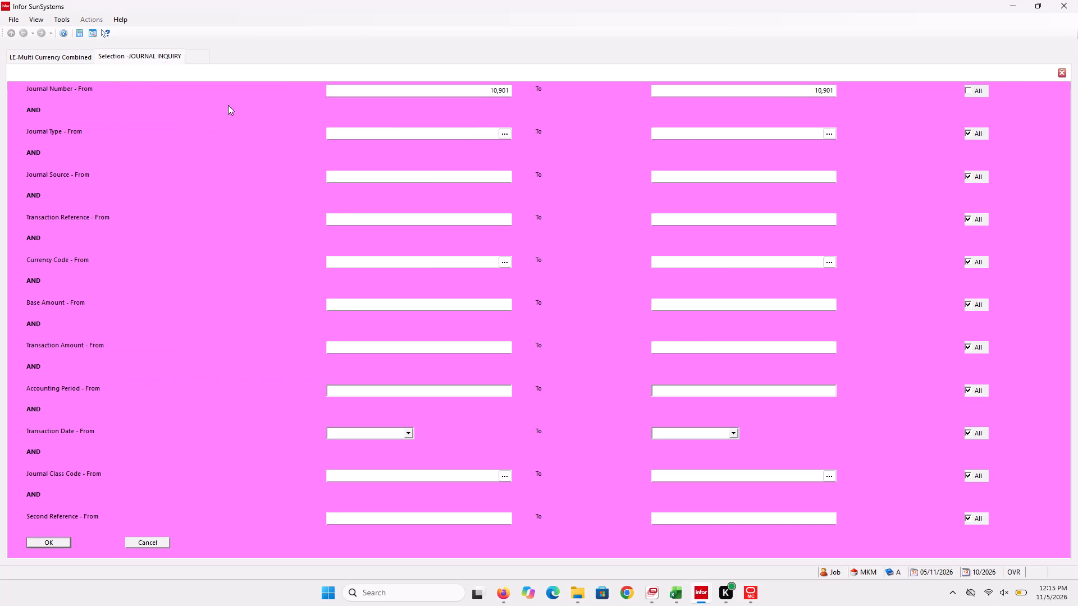
click(190, 61)
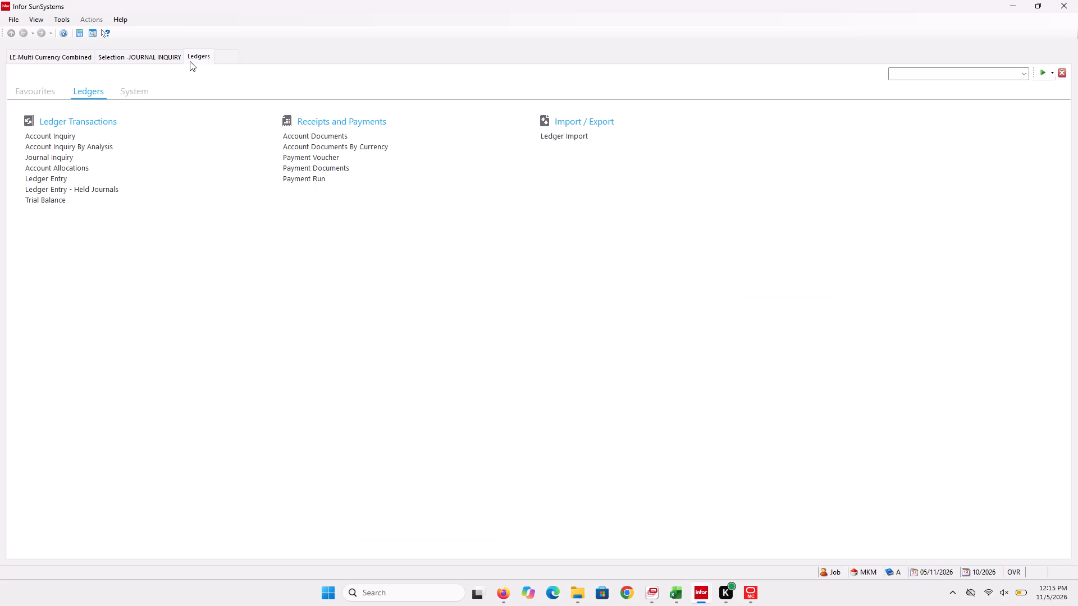
click(162, 60)
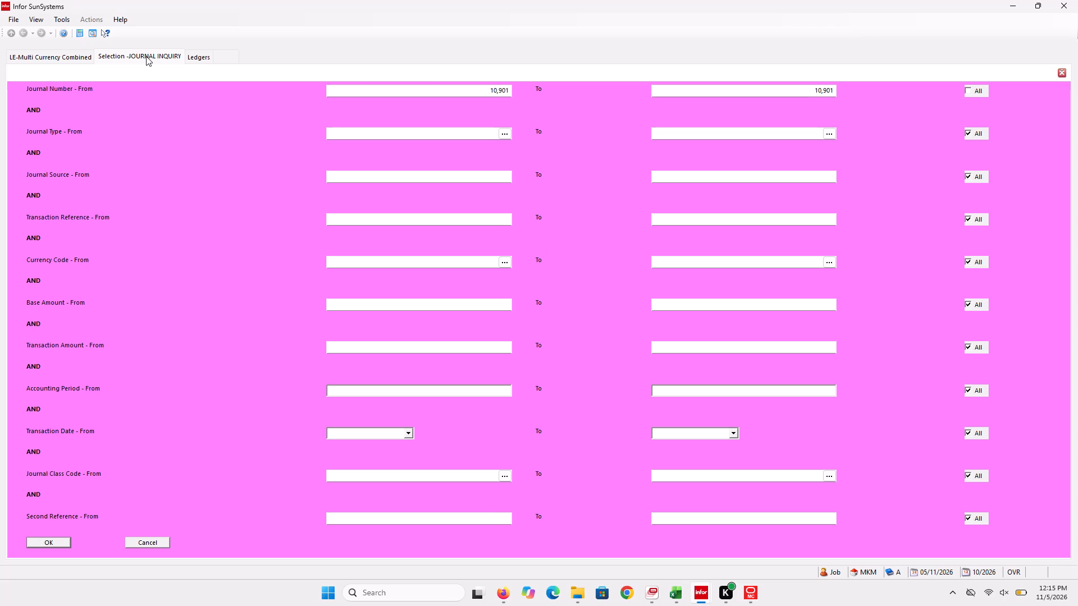
key(Escape)
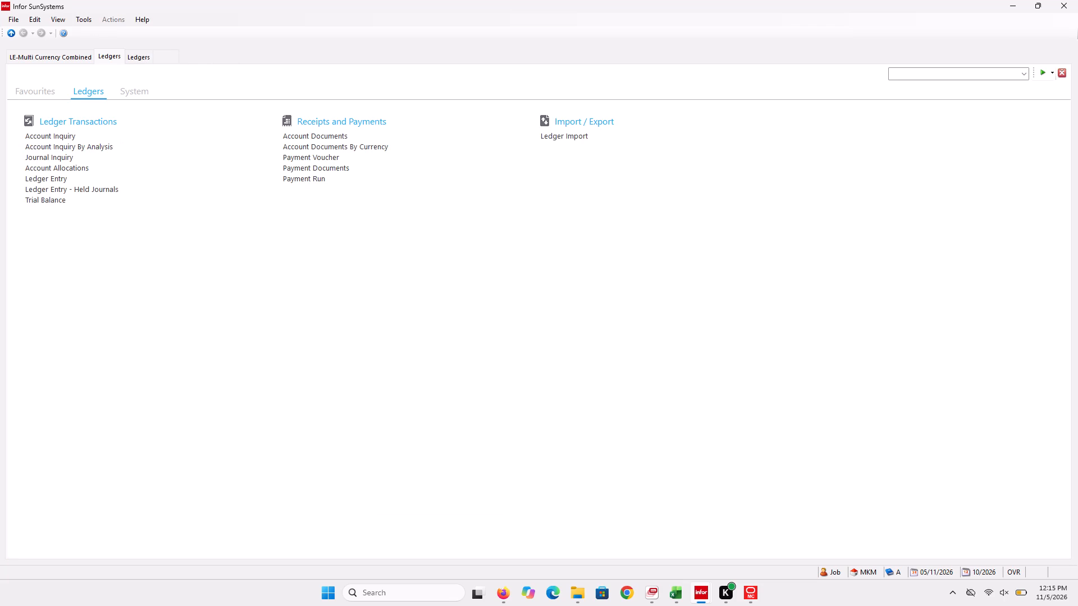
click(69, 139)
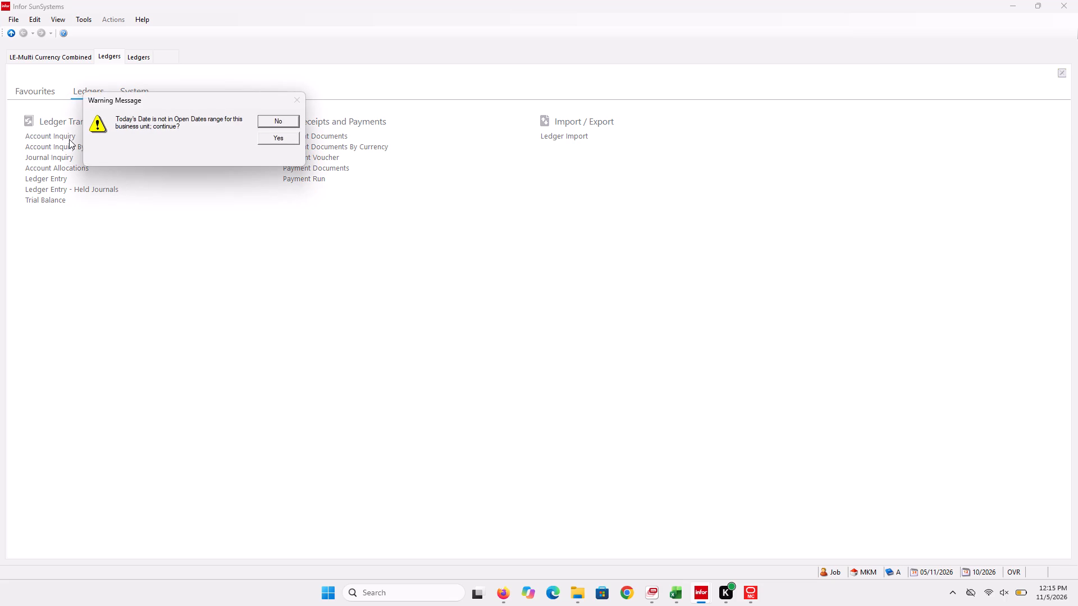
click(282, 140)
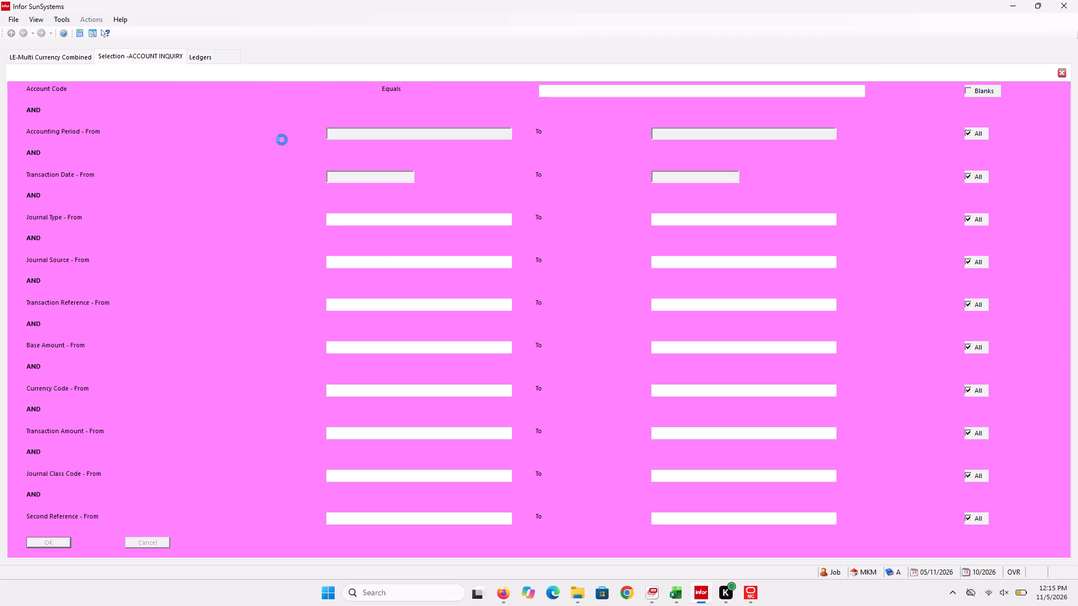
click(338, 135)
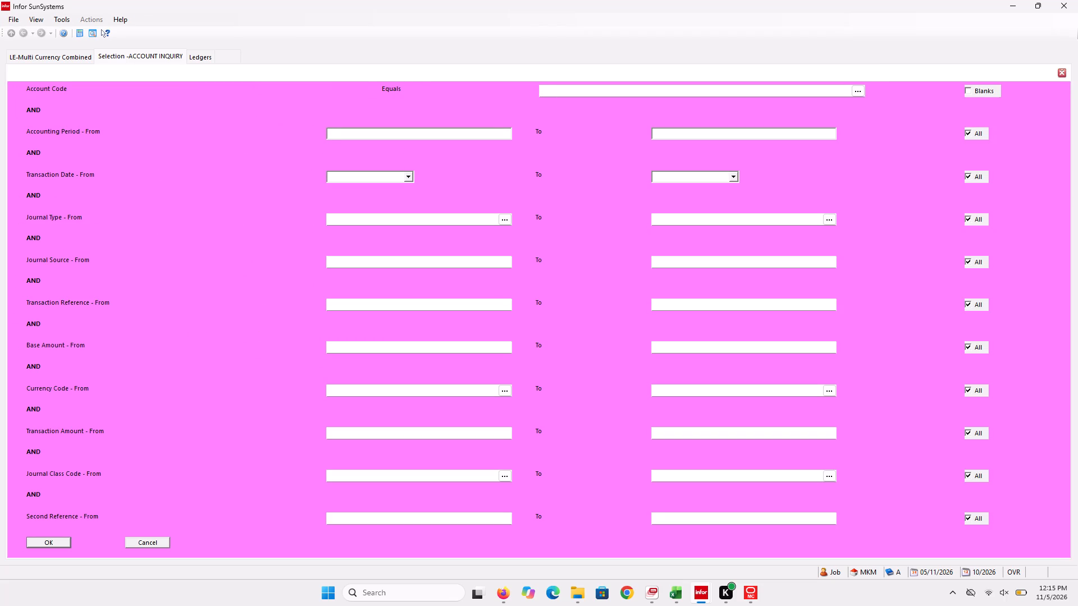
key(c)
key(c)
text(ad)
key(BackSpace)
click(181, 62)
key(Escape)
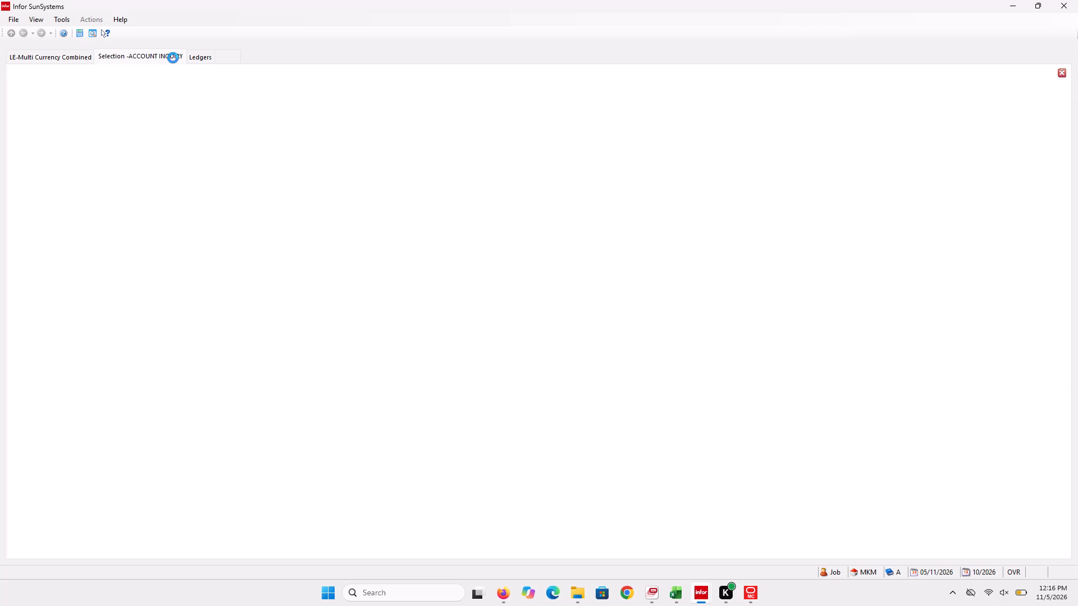
Extract the unallocated transactions of cash purchases supplier account CCAS001 in Account Allocations.
double_click(67, 169)
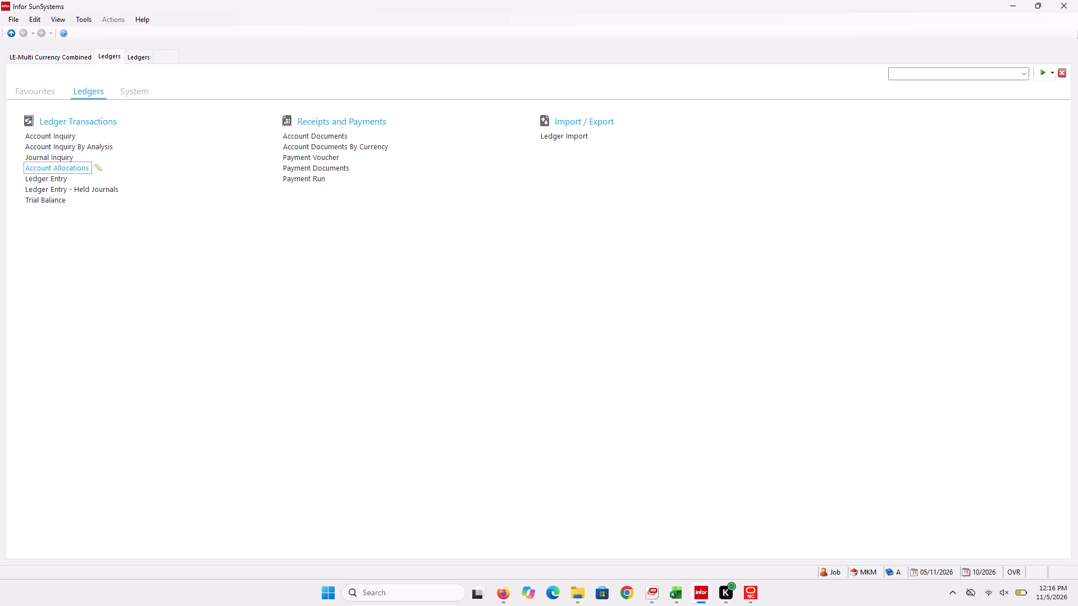
click(295, 149)
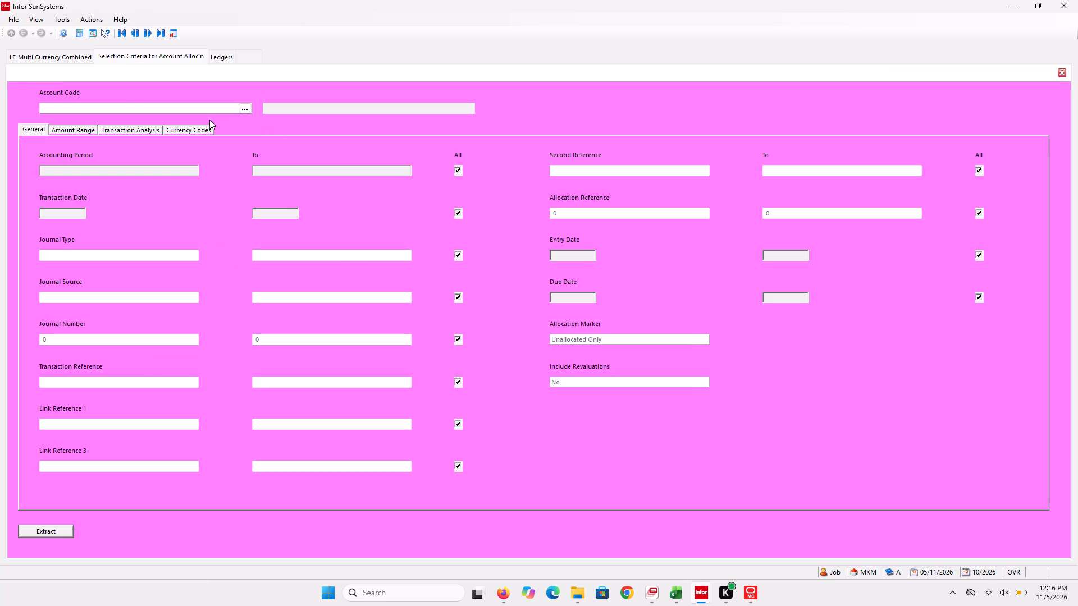
click(208, 111)
text(ccas)
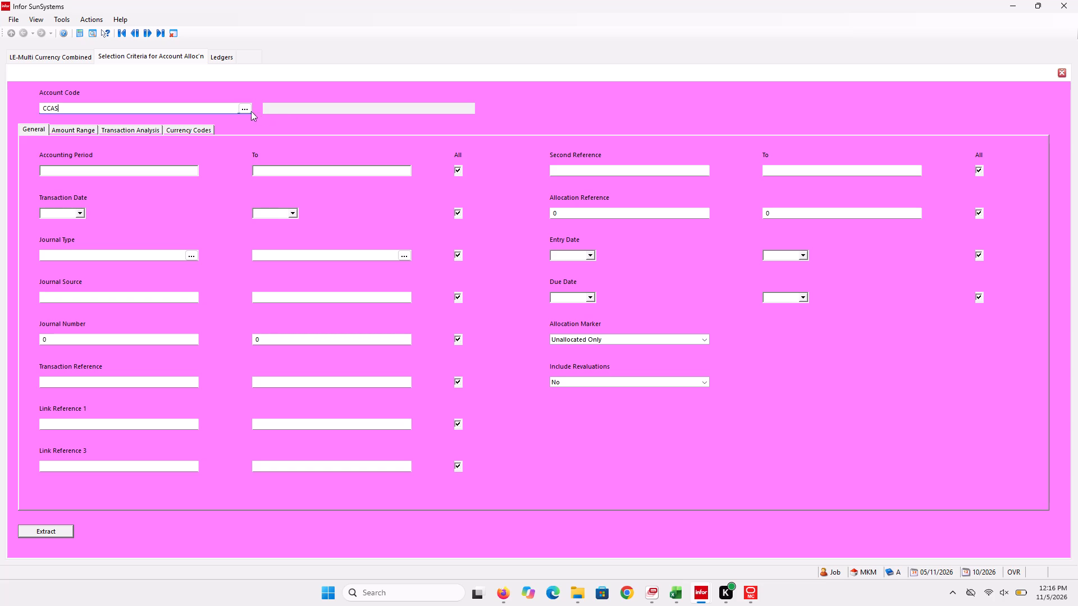
click(242, 110)
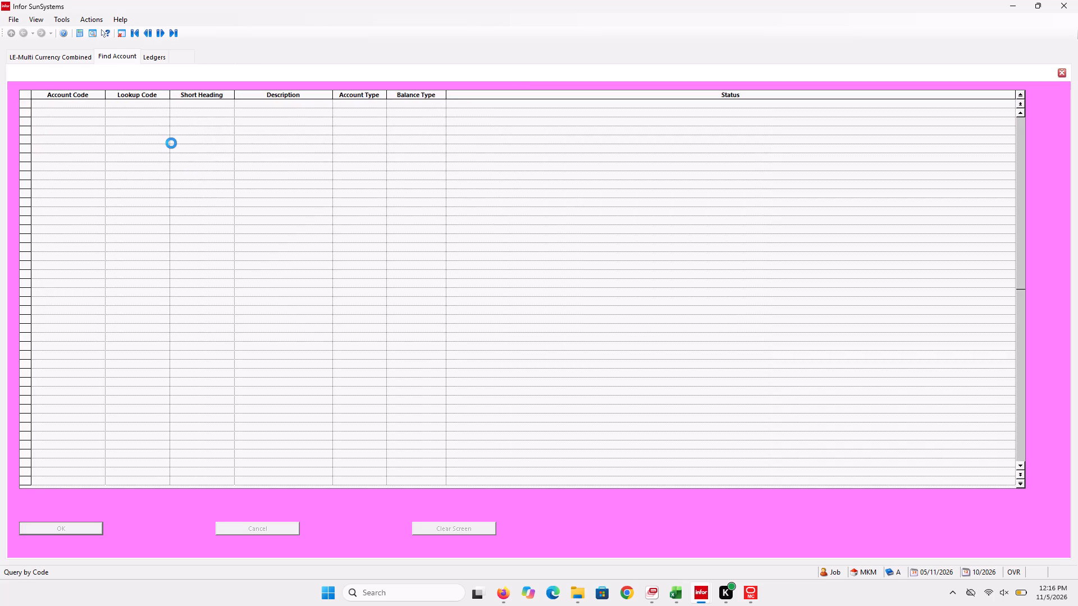
key(Return)
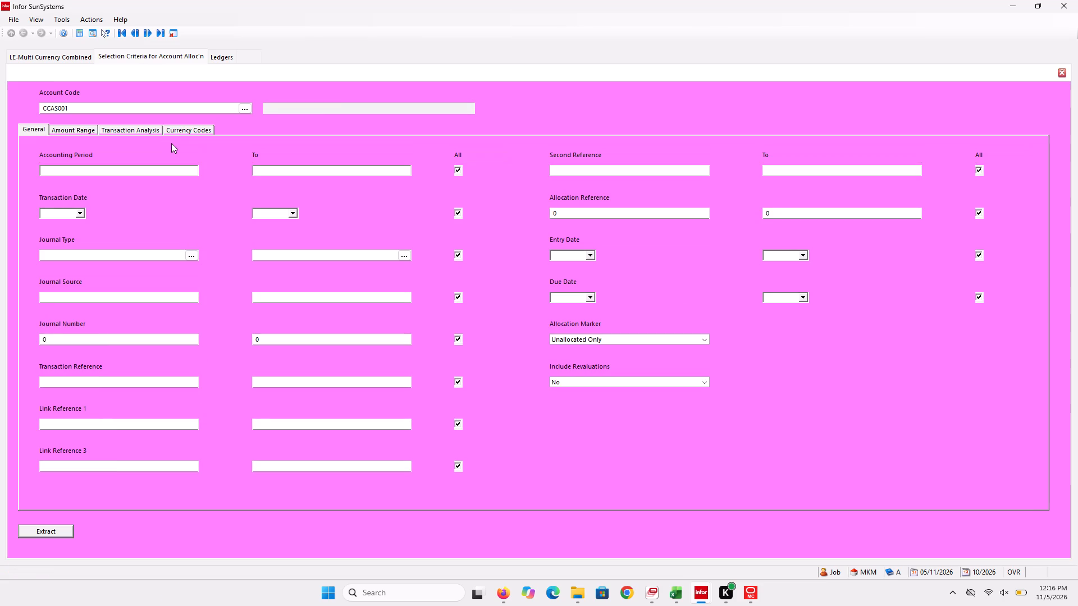
key(Return)
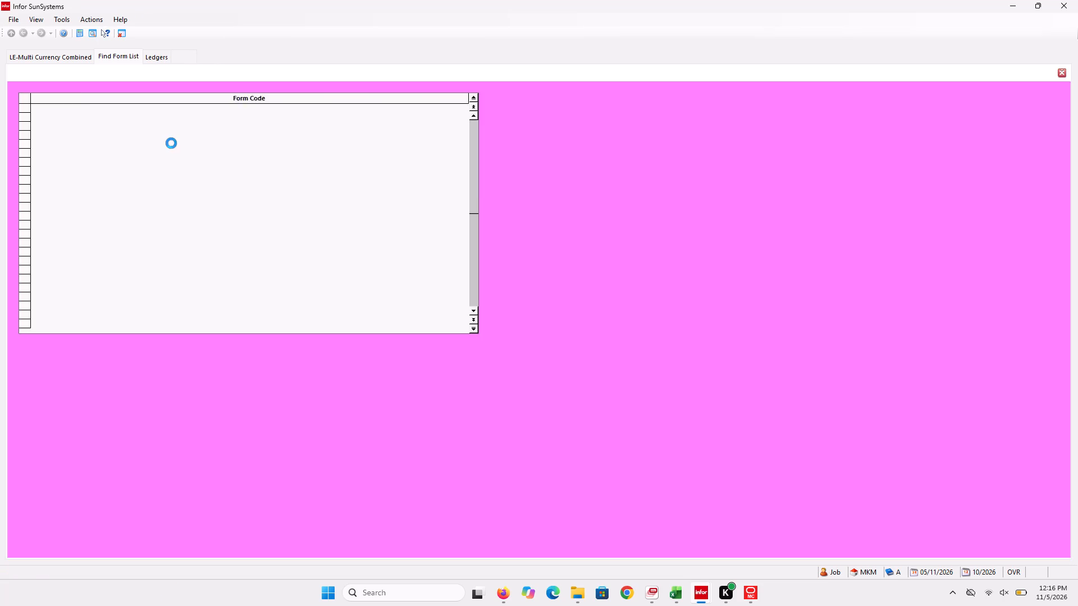
key(Down)
key(Down)
key(Return)
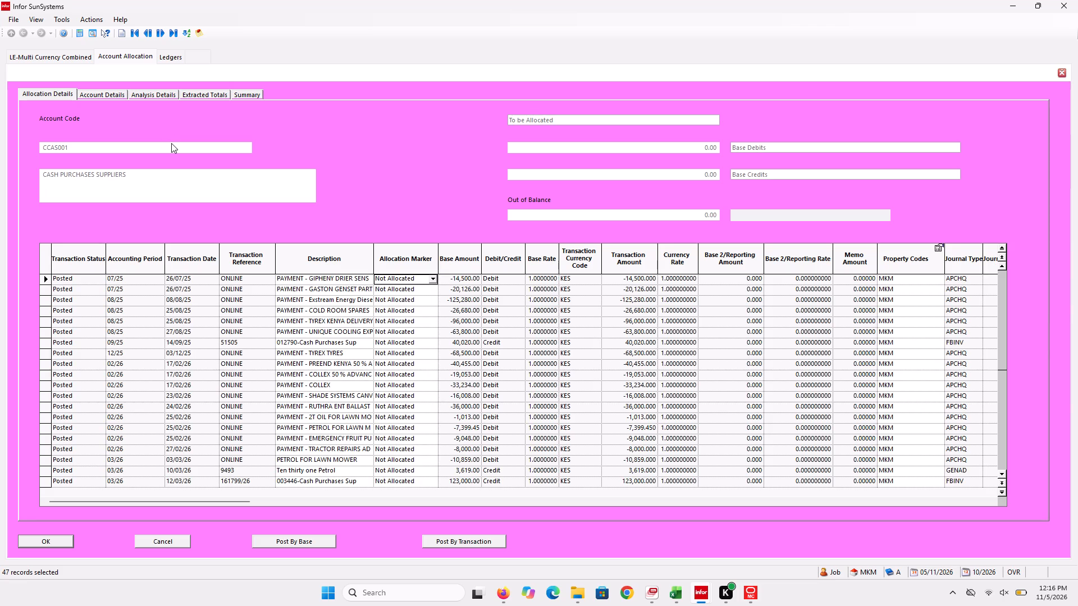
Close the CCAS001 allocation results to return to their selection criteria.
key(Escape)
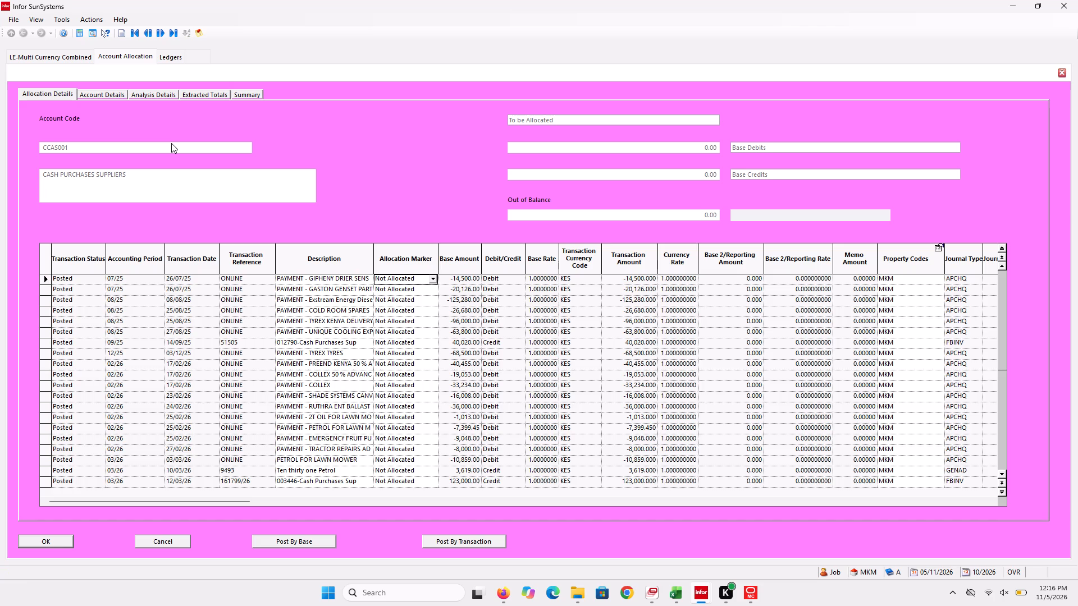
key(Escape)
key(Escape)
key(Escape)
key(Escape)
click(165, 546)
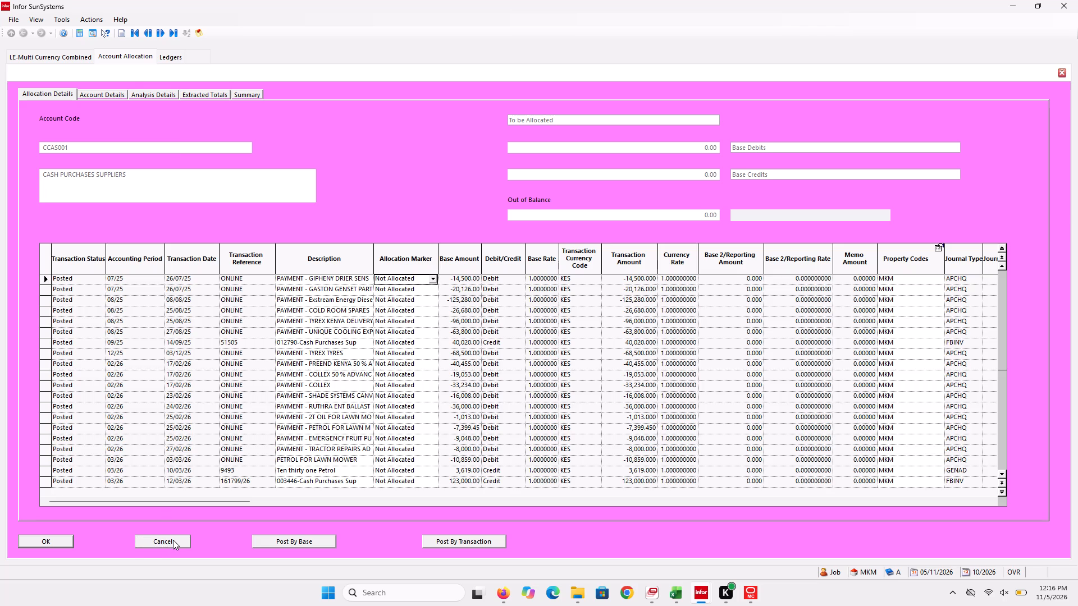
click(173, 540)
click(1058, 72)
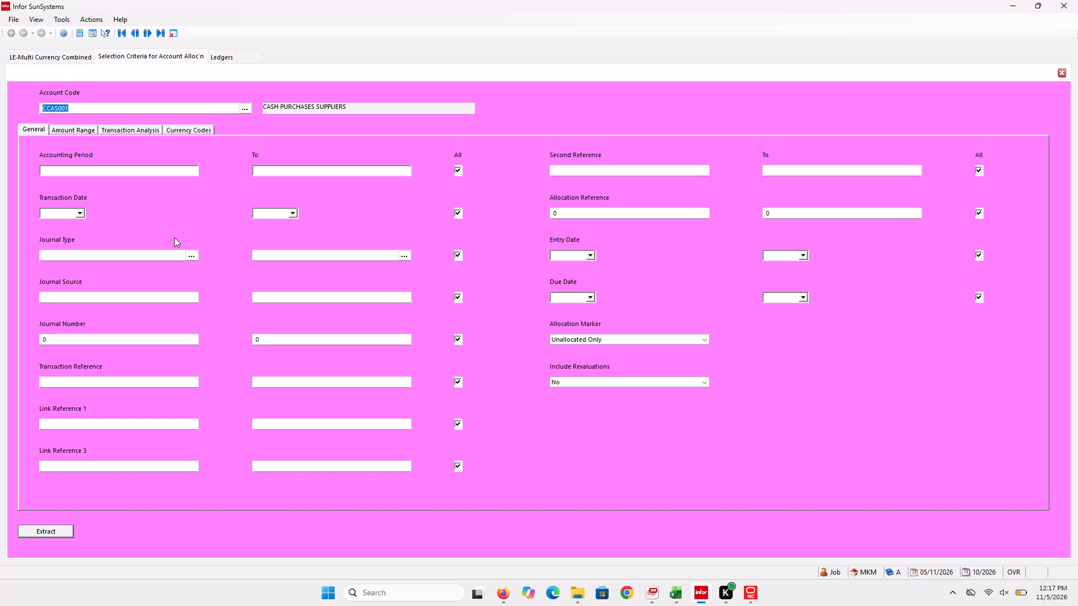
Extract the unallocated CCAS001 transactions from accounting period 10/26 using the FULL Account Allocation form.
click(94, 164)
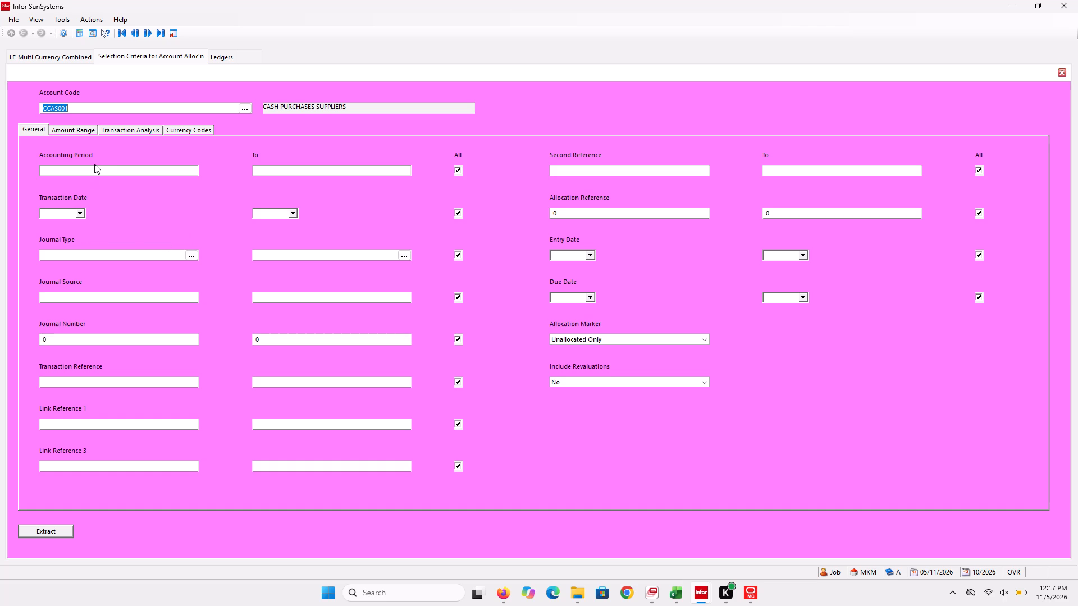
click(101, 171)
text(1-)
key(BackSpace)
text(0/)
text(26)
key(Return)
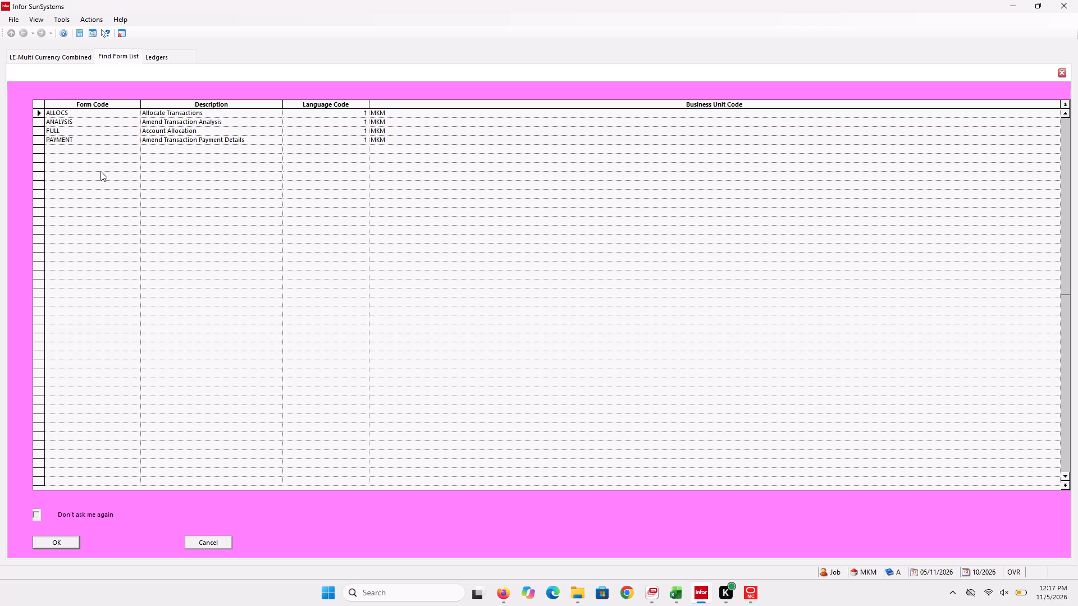
click(101, 171)
key(Down)
key(Down)
key(Return)
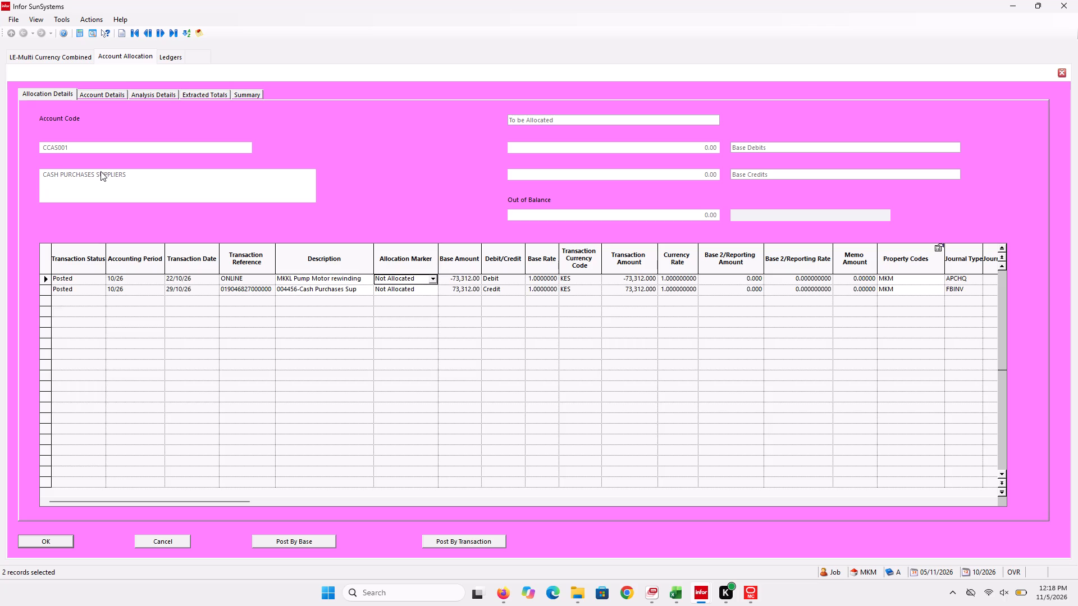
Close the CCAS001 allocation results for period 10/26 and their selection criteria.
click(39, 63)
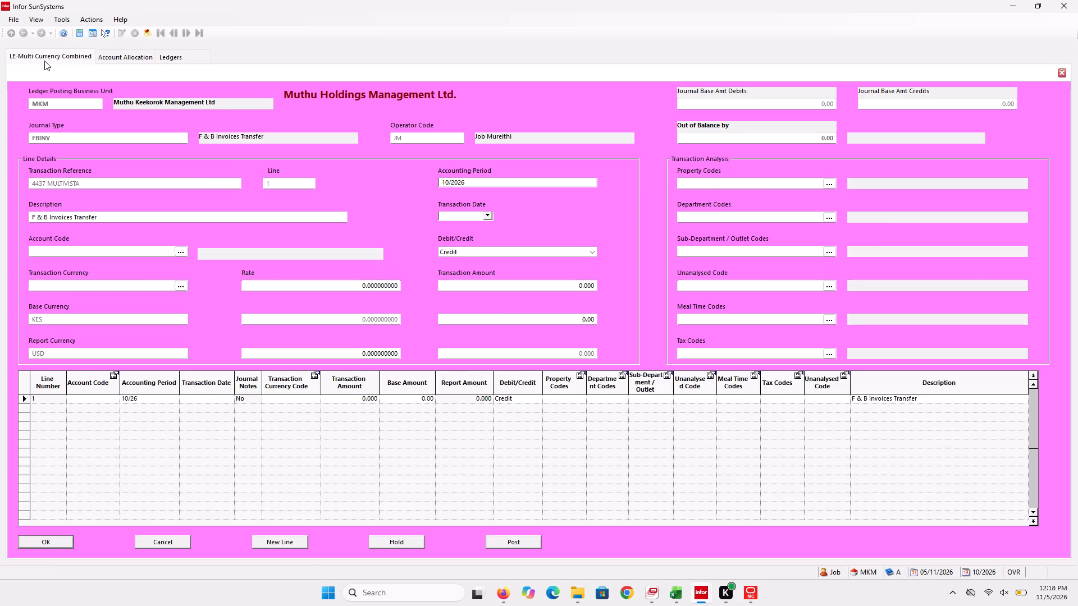
click(107, 59)
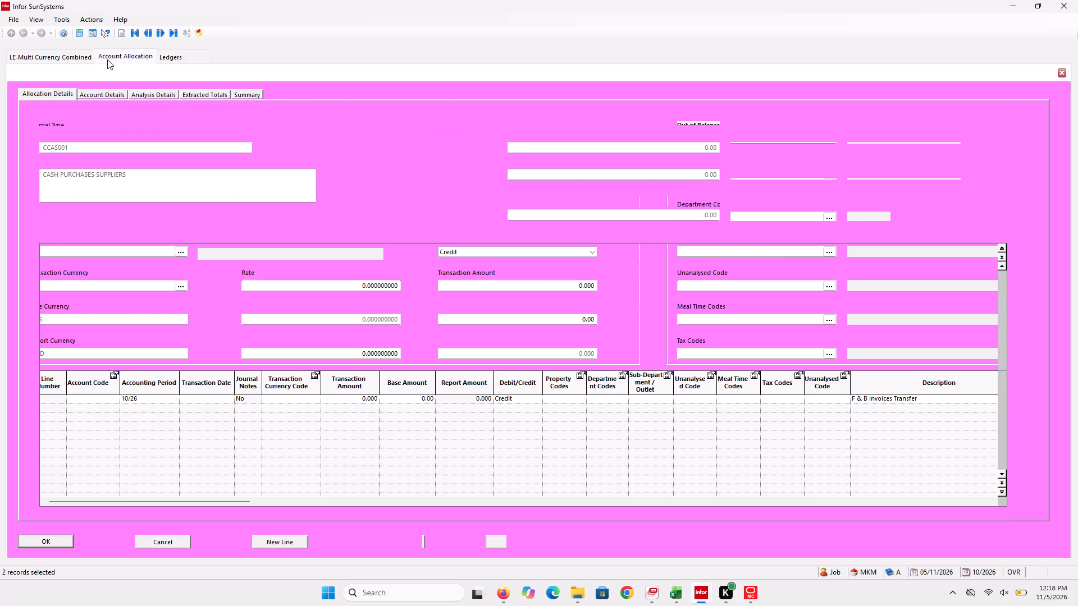
click(162, 58)
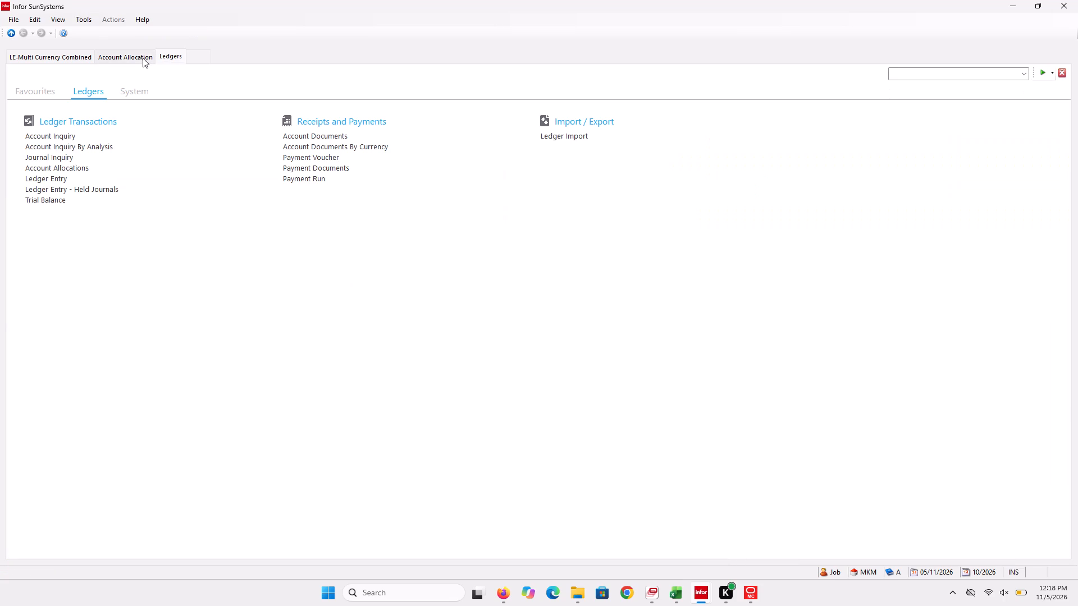
click(140, 58)
key(Escape)
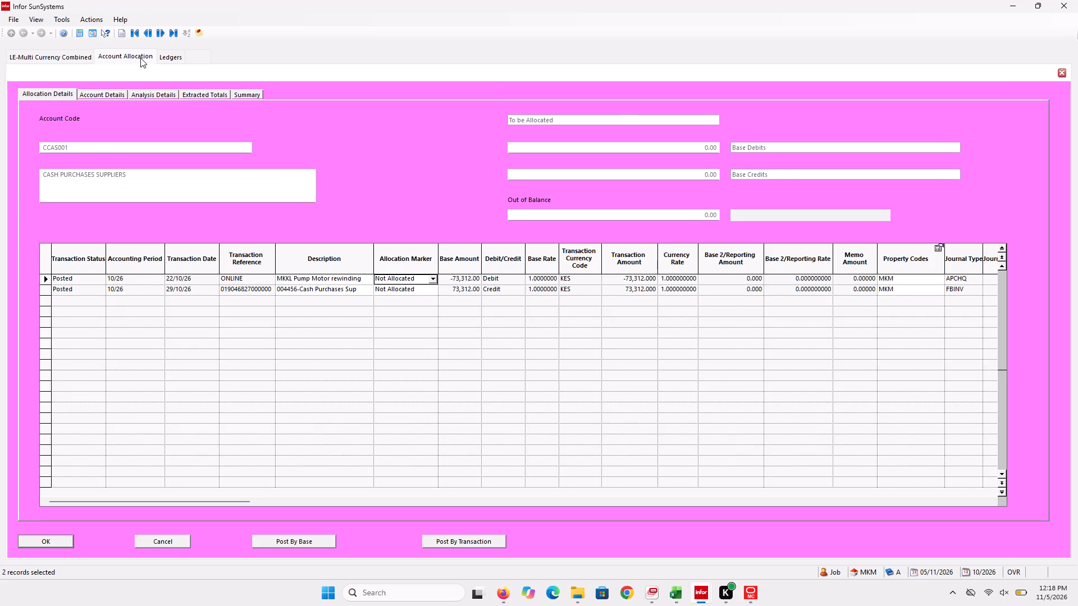
key(Escape)
key(Escape)
click(1063, 79)
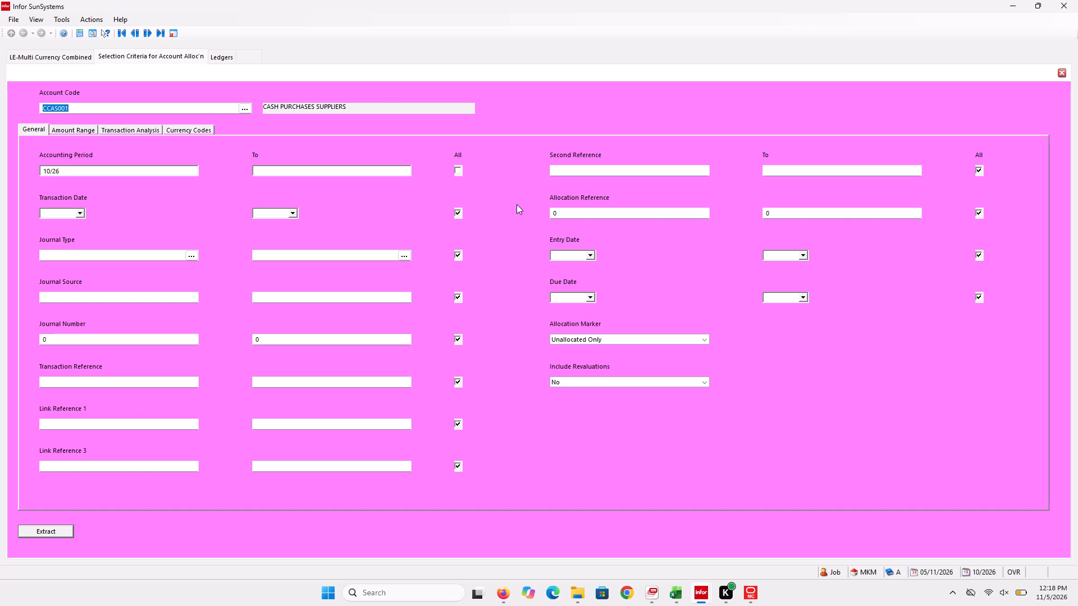
click(1062, 75)
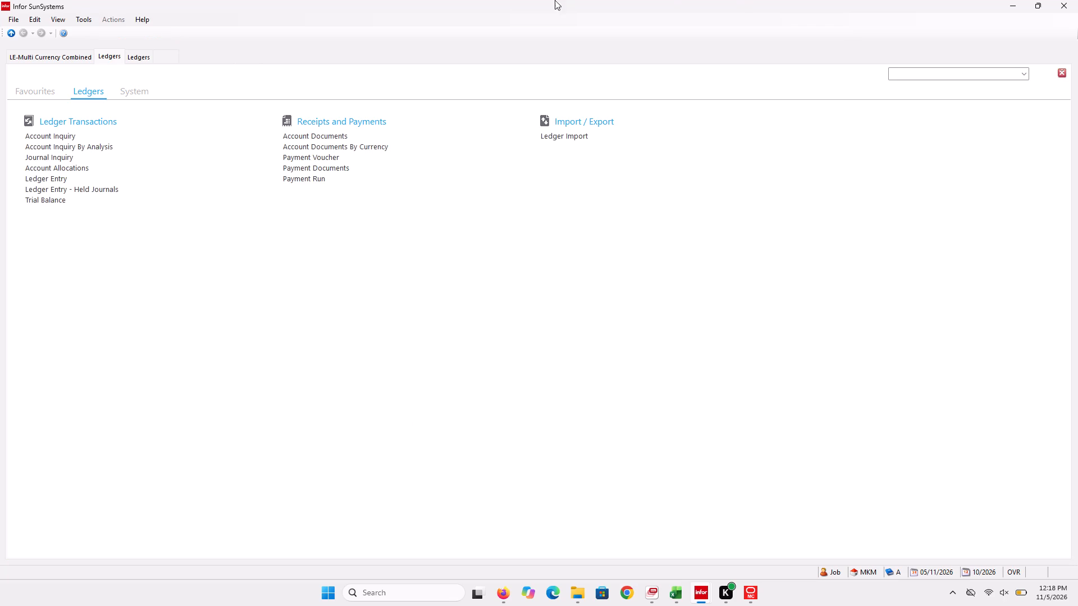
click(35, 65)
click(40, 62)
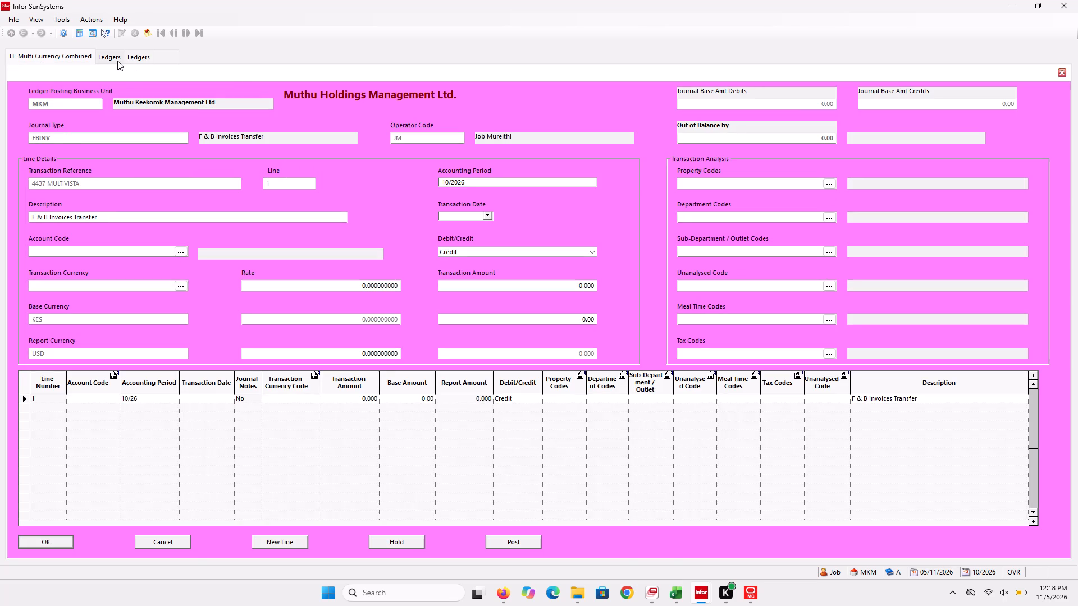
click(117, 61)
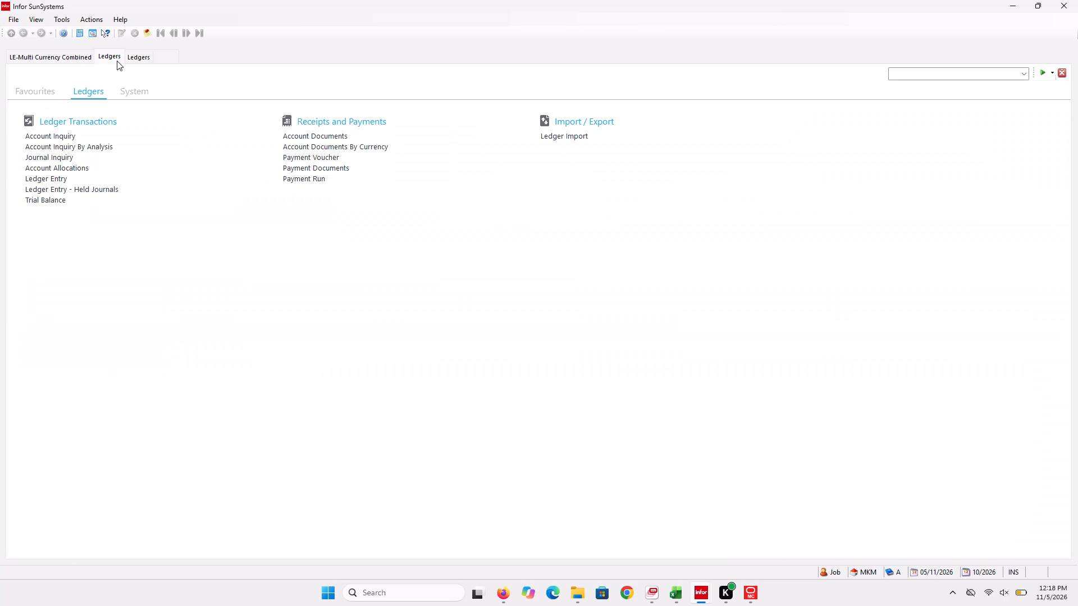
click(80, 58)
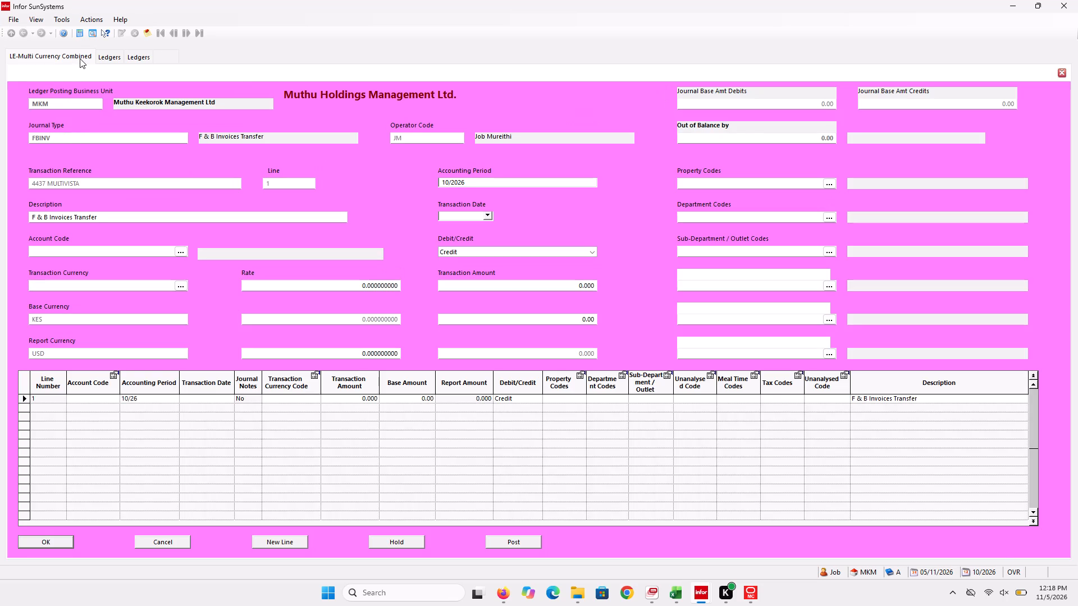
Try to extract the unallocated transactions of account 9999Z in Account Allocations using the FULL Account Allocation form.
click(115, 62)
double_click(46, 167)
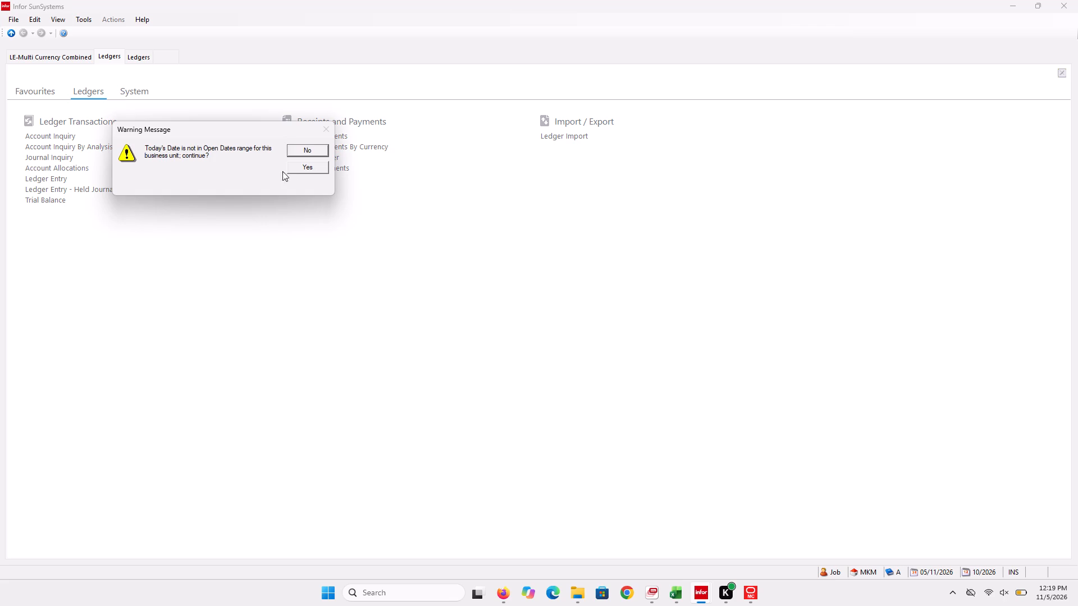
click(292, 172)
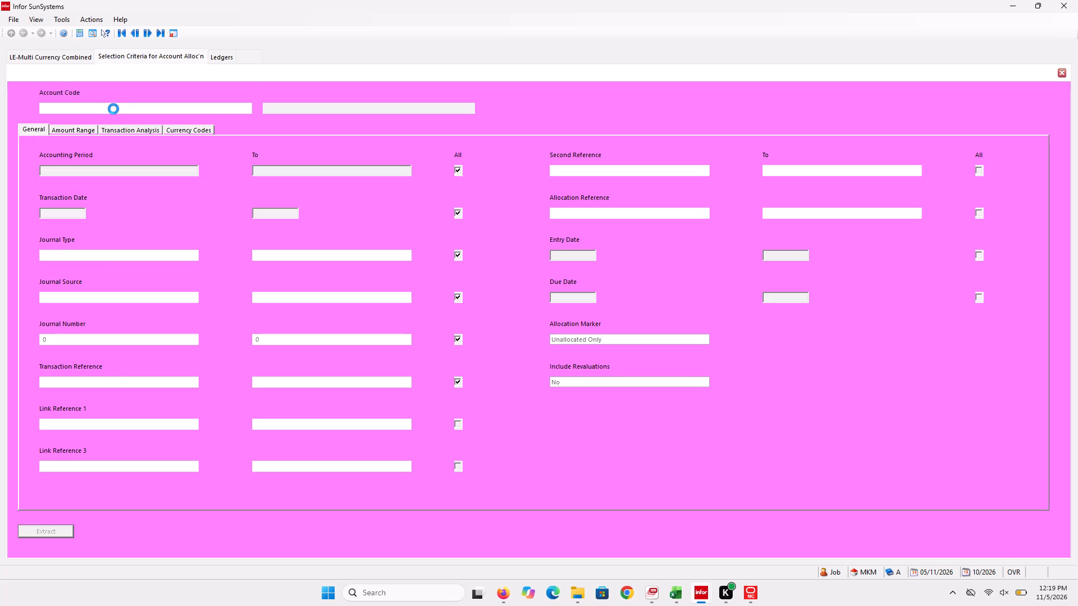
click(113, 109)
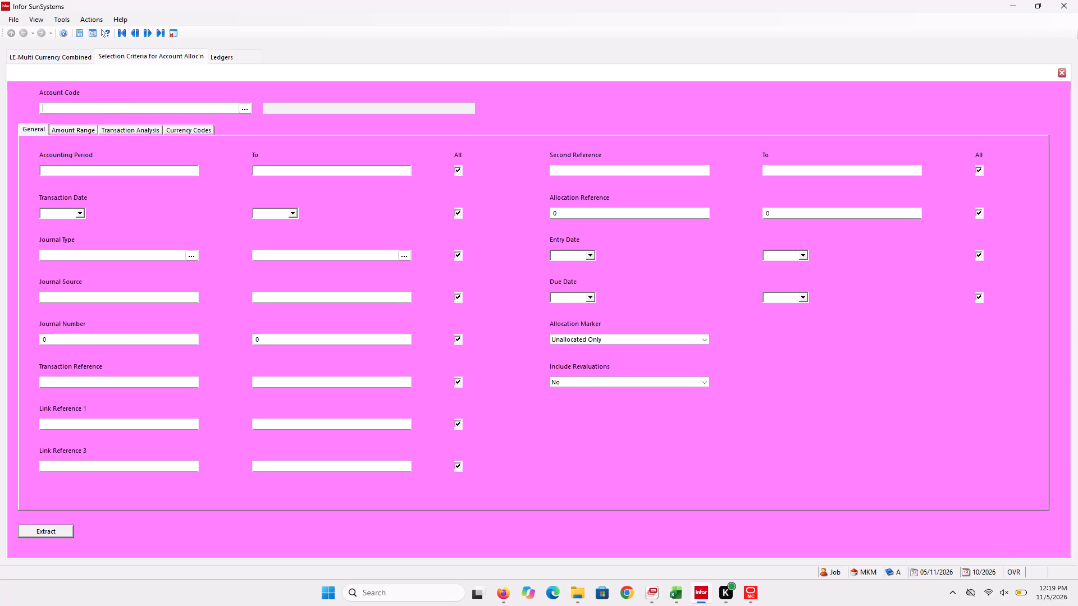
text(999)
key(z)
key(BackSpace)
text(9z)
key(Return)
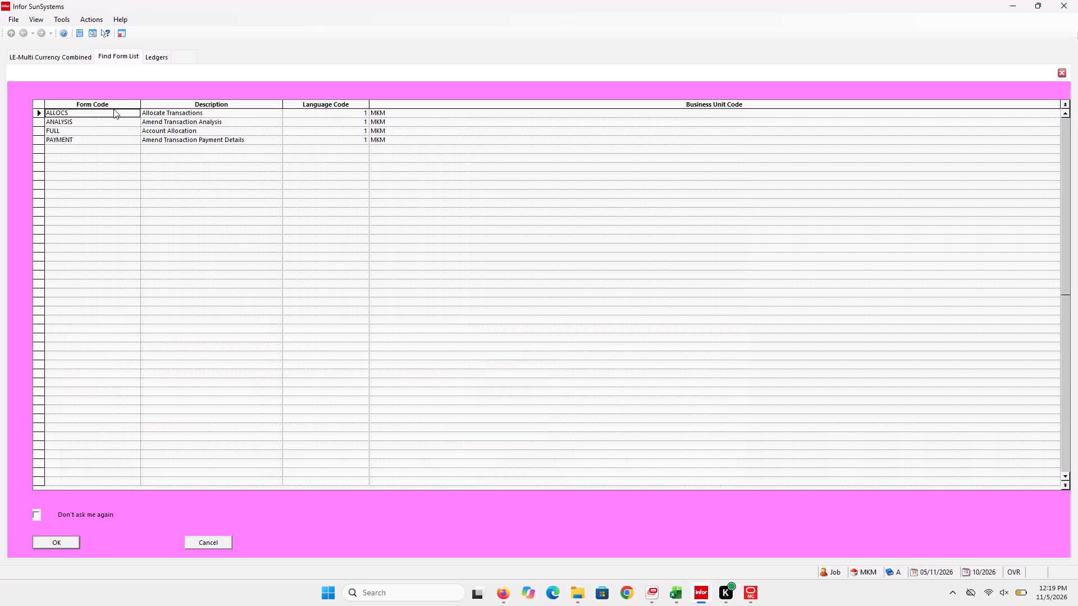
key(Down)
key(Down)
key(Return)
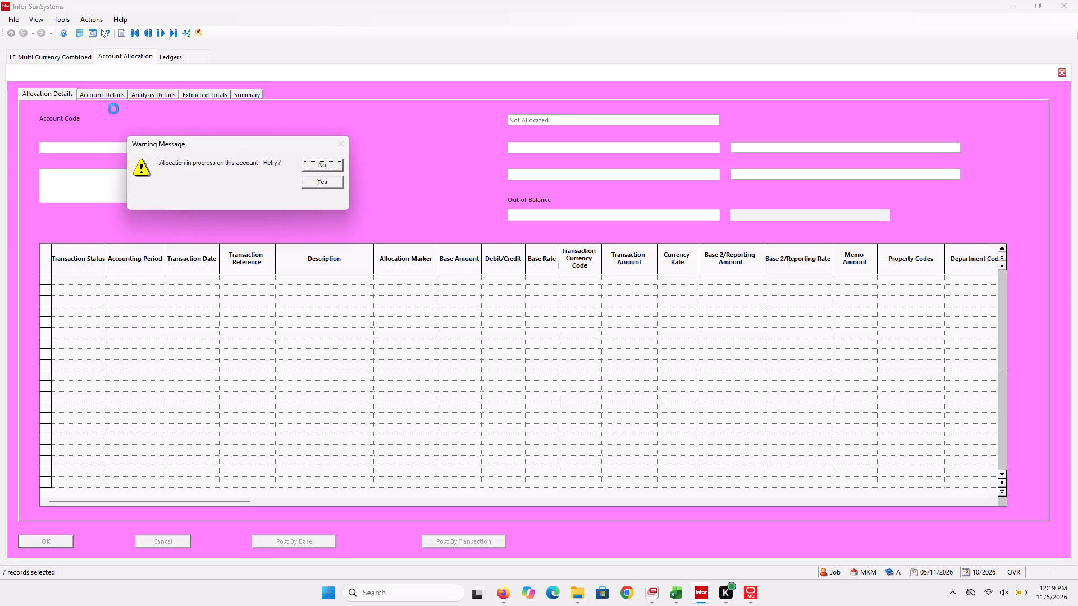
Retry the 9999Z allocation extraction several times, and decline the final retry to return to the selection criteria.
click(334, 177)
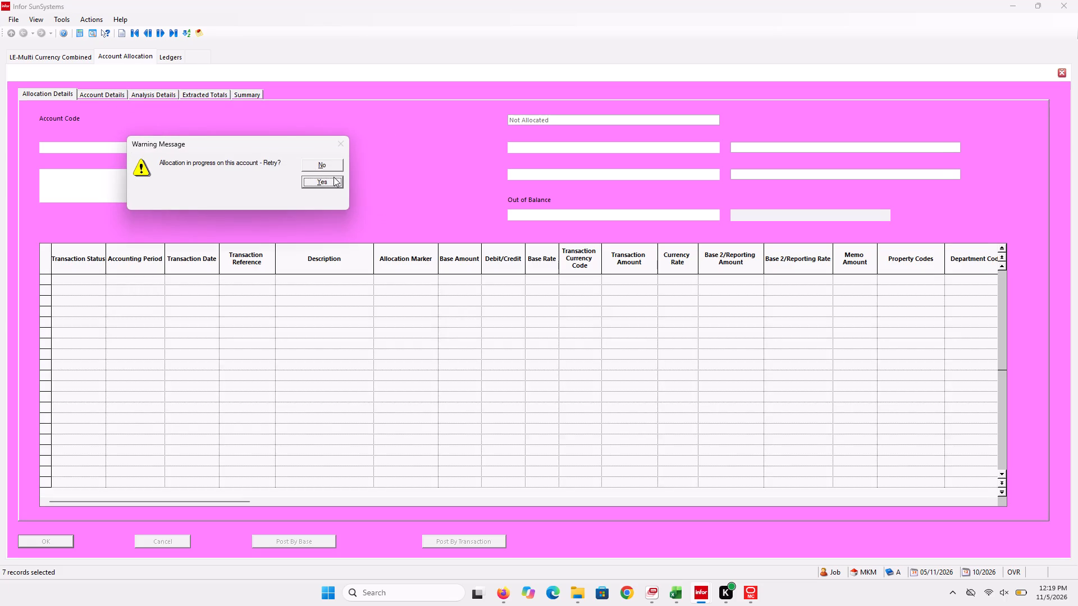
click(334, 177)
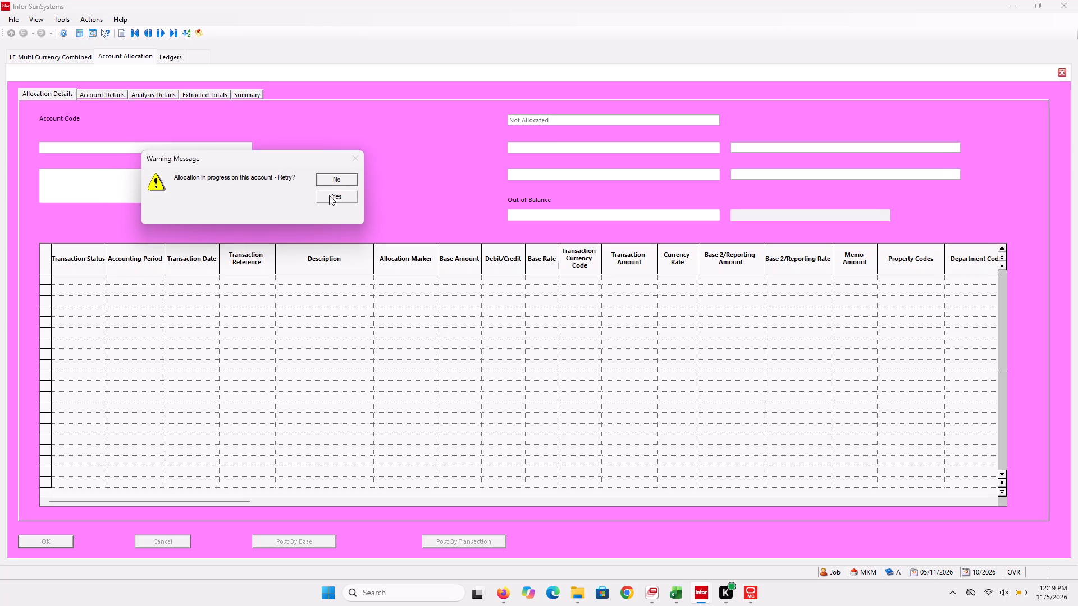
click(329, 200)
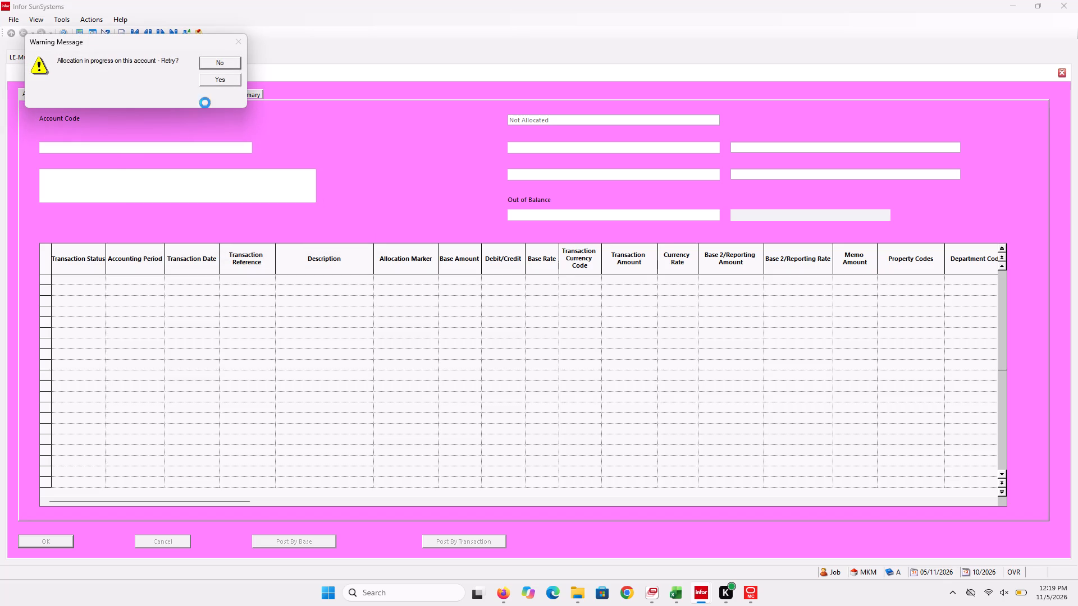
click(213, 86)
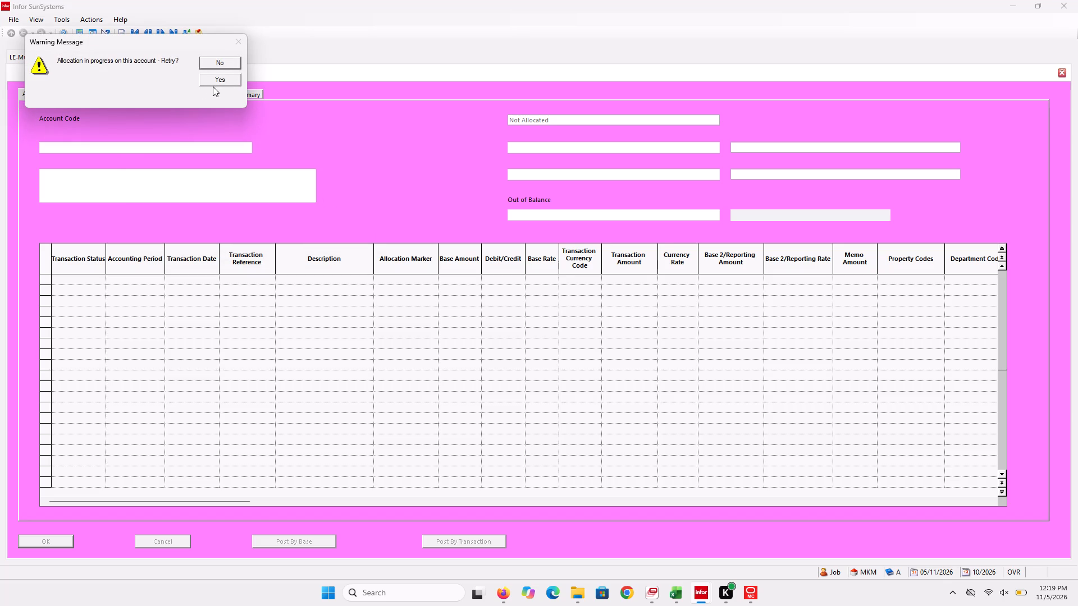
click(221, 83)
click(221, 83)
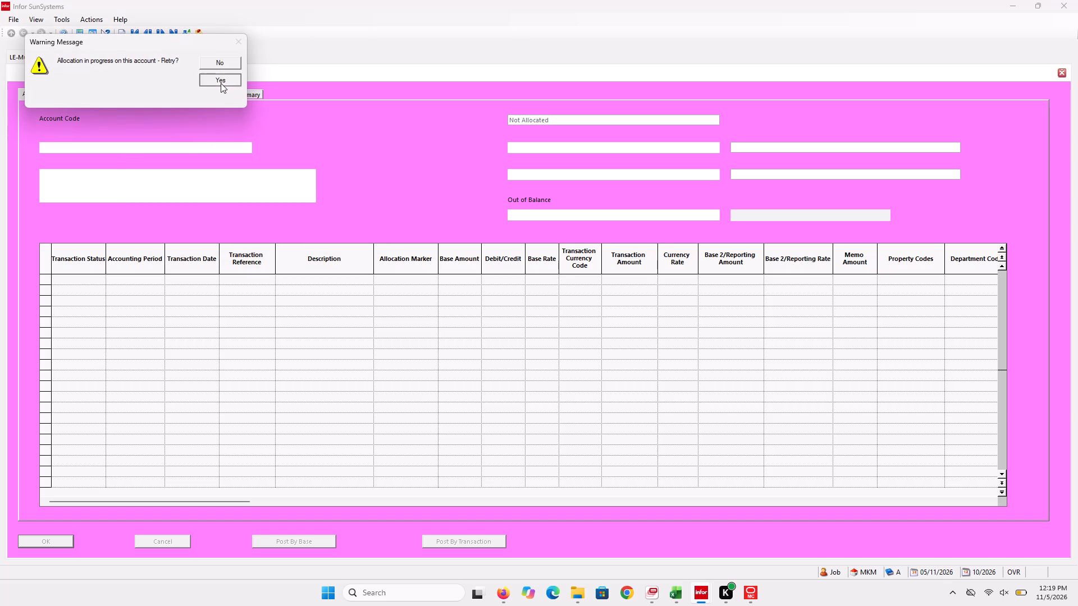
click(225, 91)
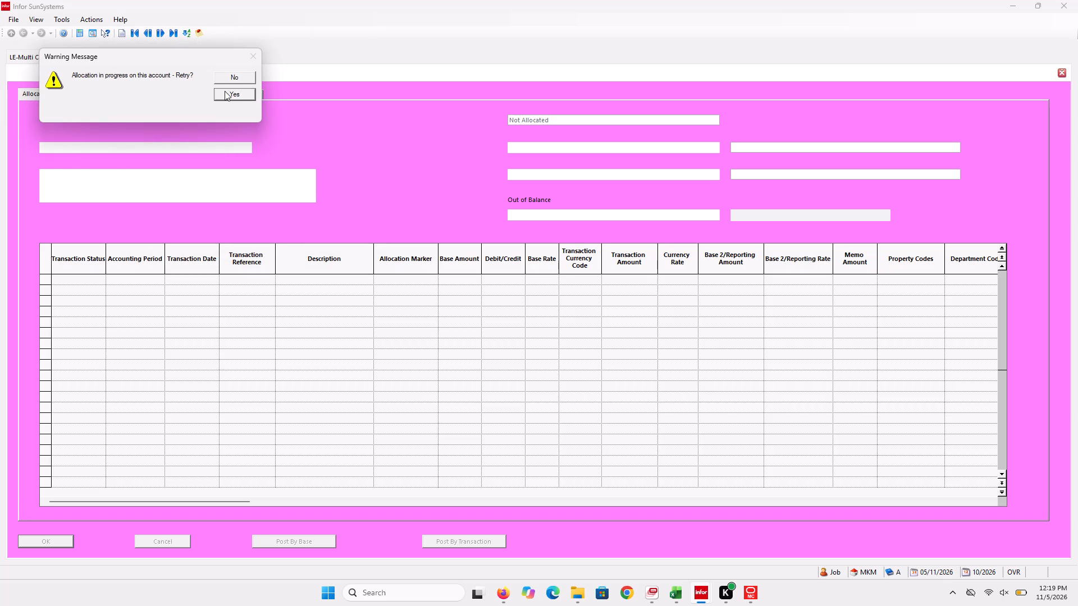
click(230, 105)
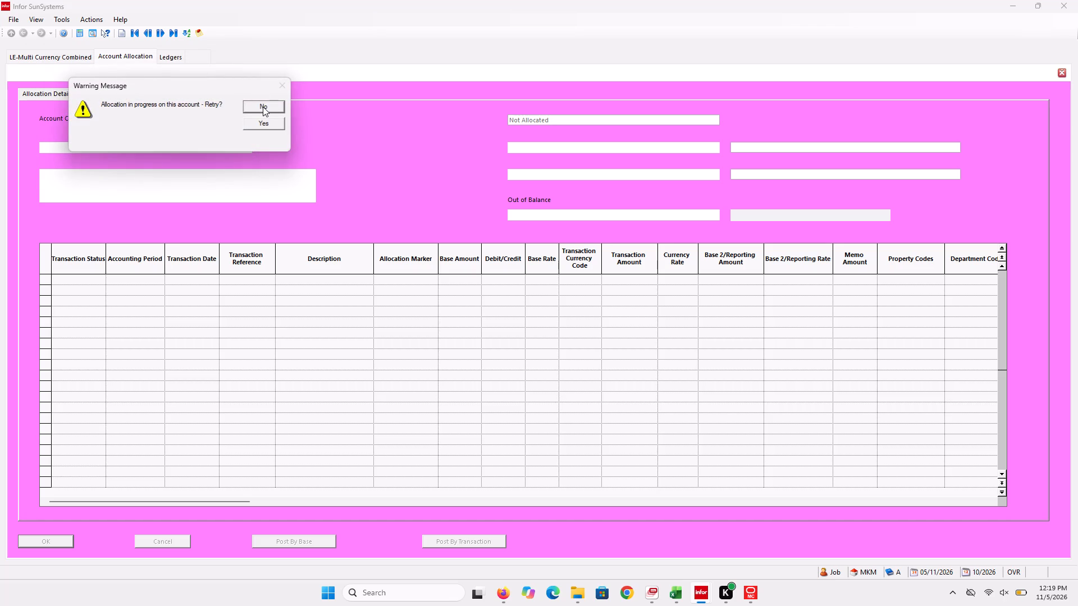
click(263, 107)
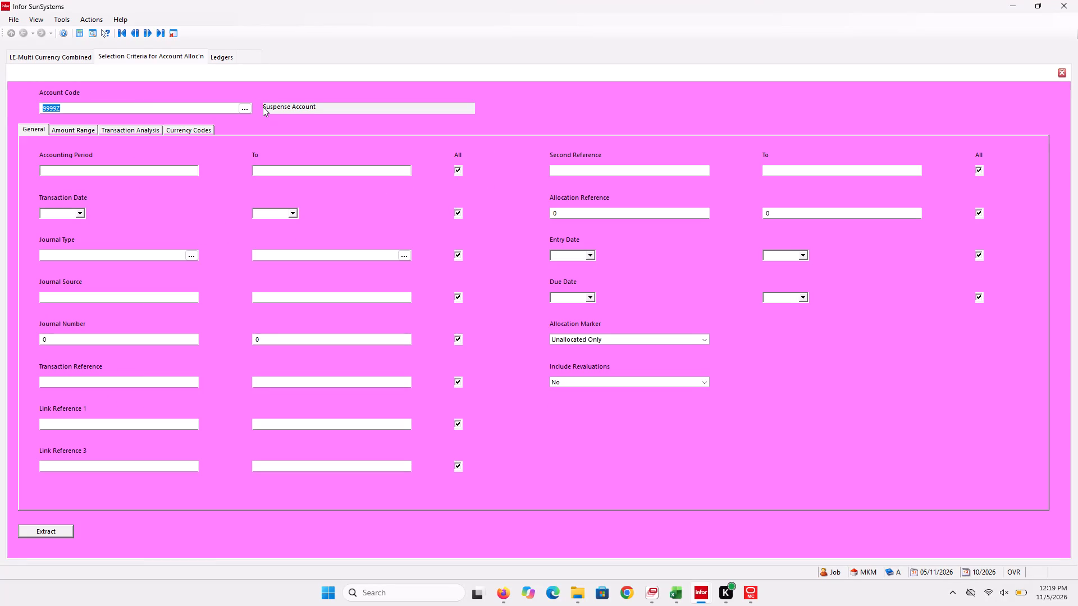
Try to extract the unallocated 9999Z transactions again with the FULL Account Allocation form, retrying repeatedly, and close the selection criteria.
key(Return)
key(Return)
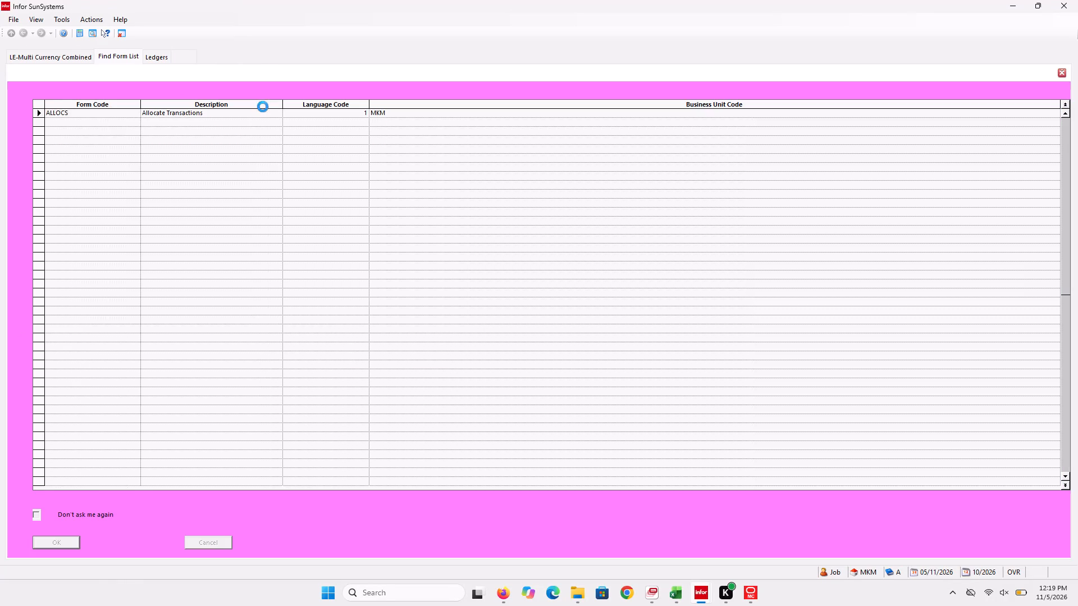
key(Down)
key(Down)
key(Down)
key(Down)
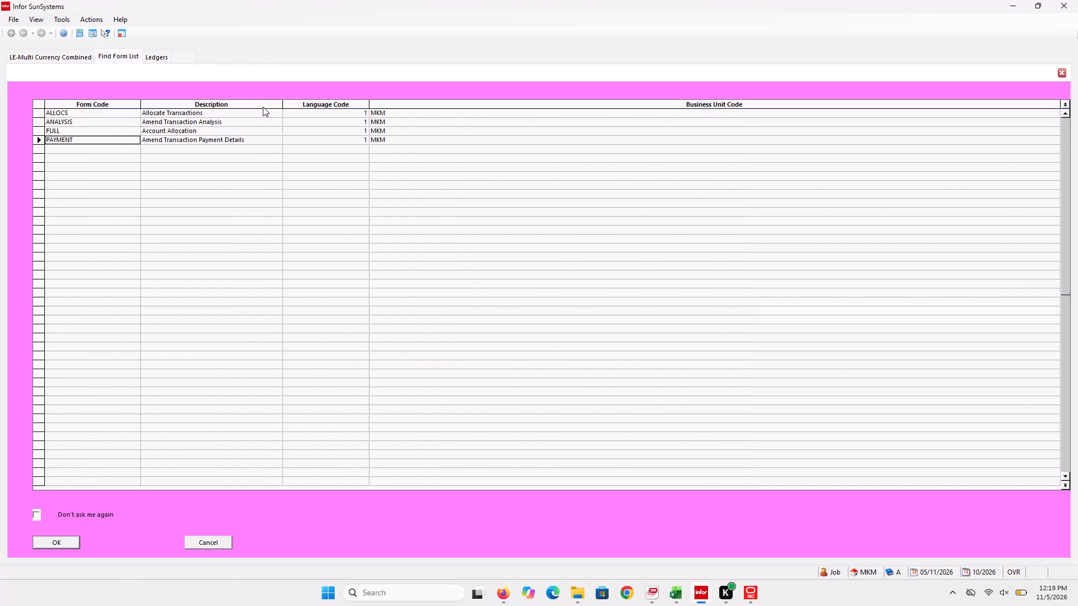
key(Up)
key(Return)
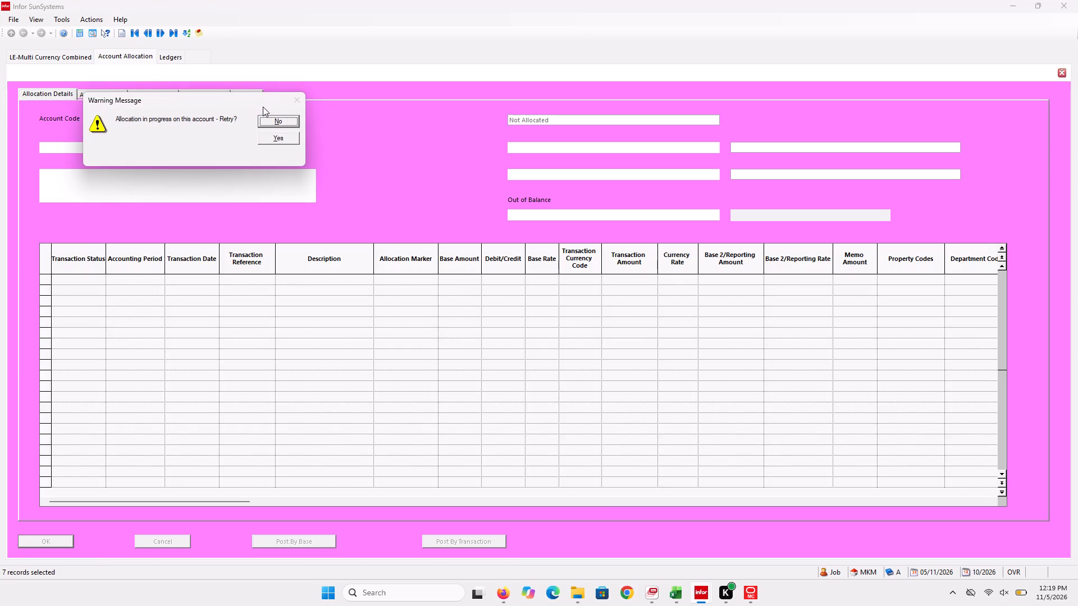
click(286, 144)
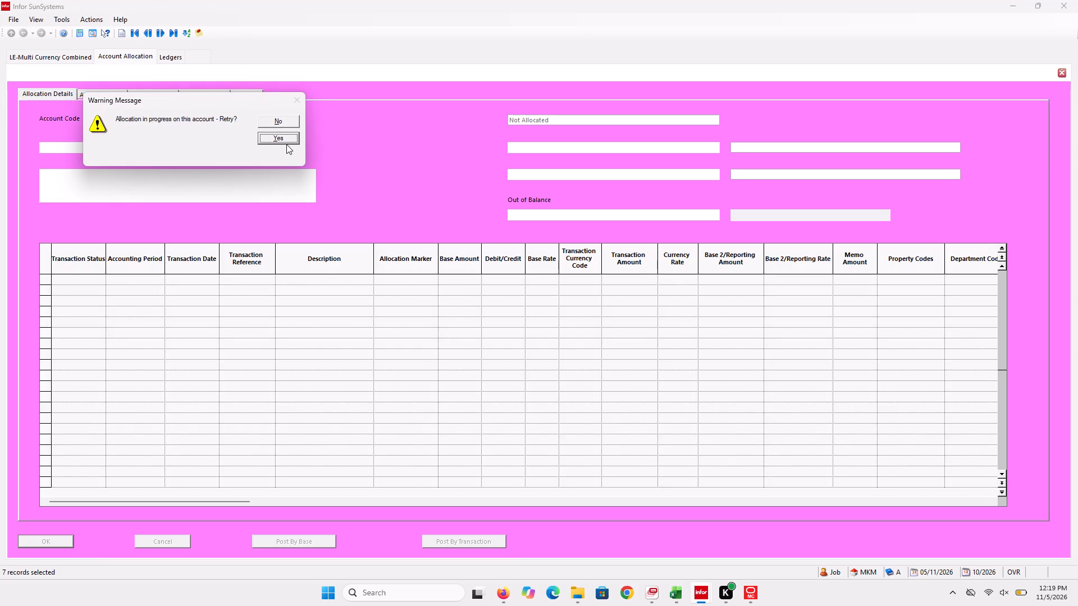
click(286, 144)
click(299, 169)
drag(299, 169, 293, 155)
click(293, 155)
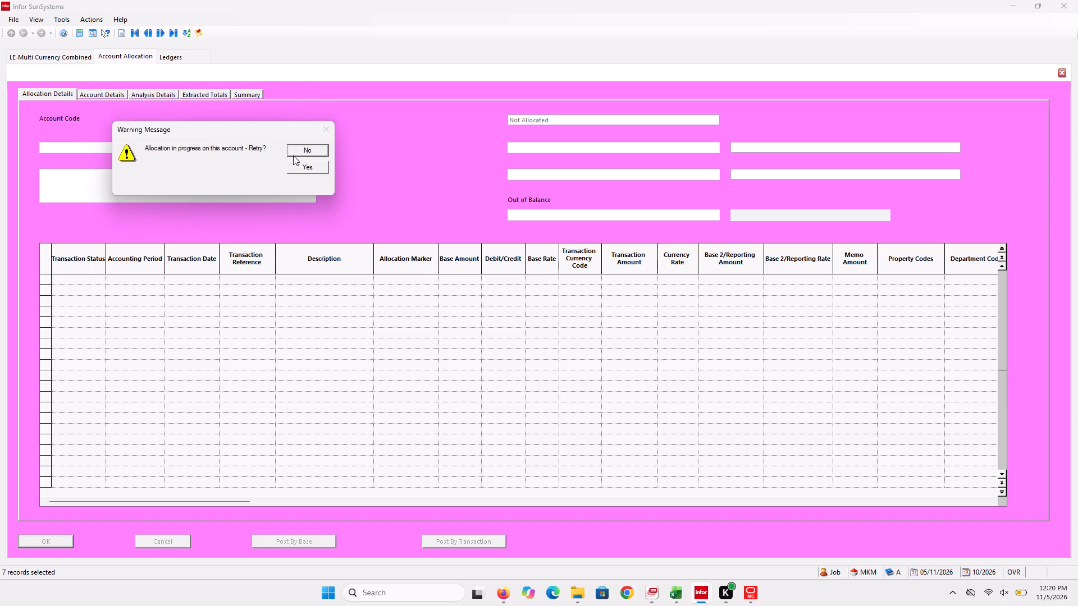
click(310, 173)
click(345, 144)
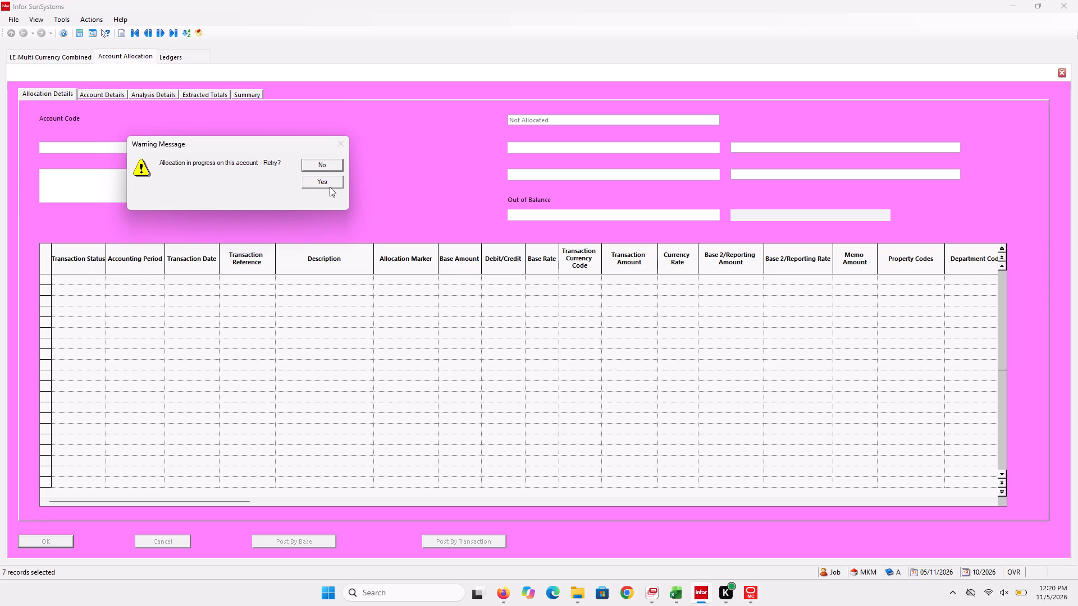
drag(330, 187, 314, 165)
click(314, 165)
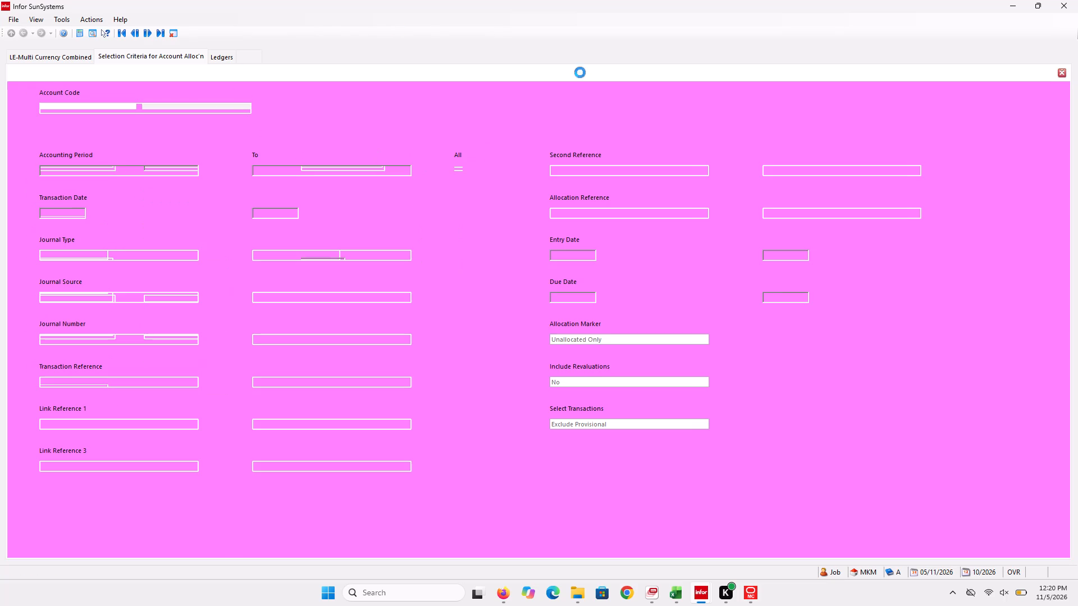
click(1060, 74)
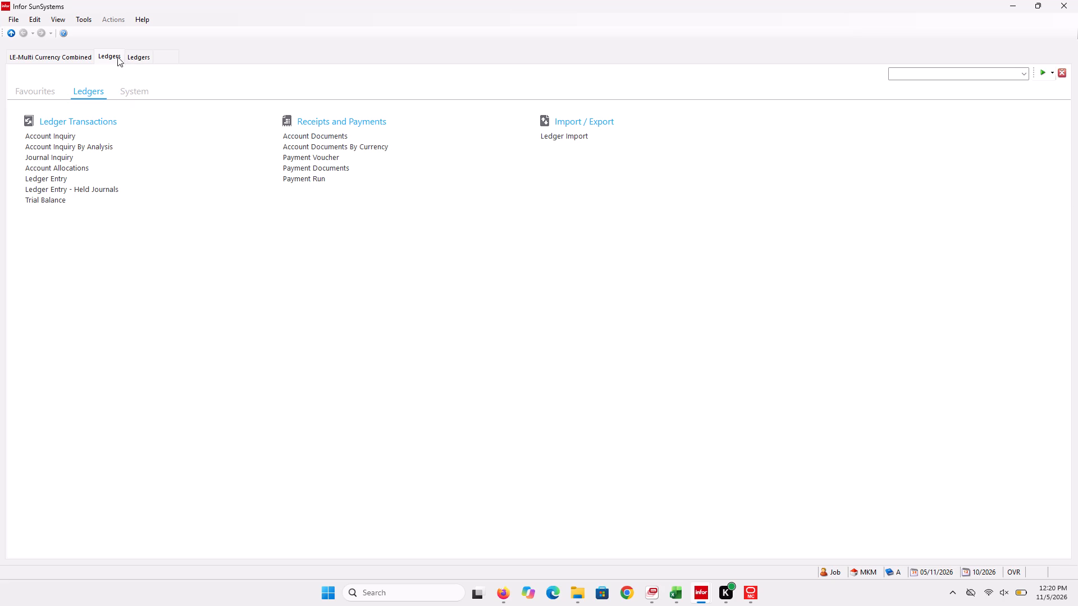
Change the business unit to MKM.
click(131, 86)
click(71, 135)
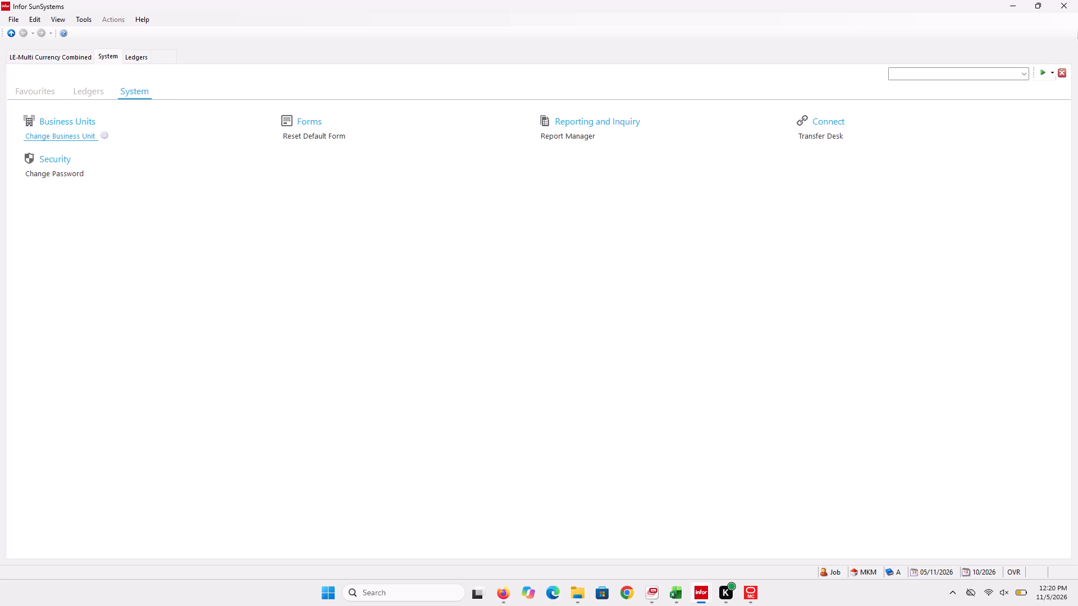
text(mkm)
key(Return)
key(Return)
Open Account Allocations from the ledger transactions, choosing to continue outside the open dates range.
drag(101, 81, 97, 95)
click(97, 95)
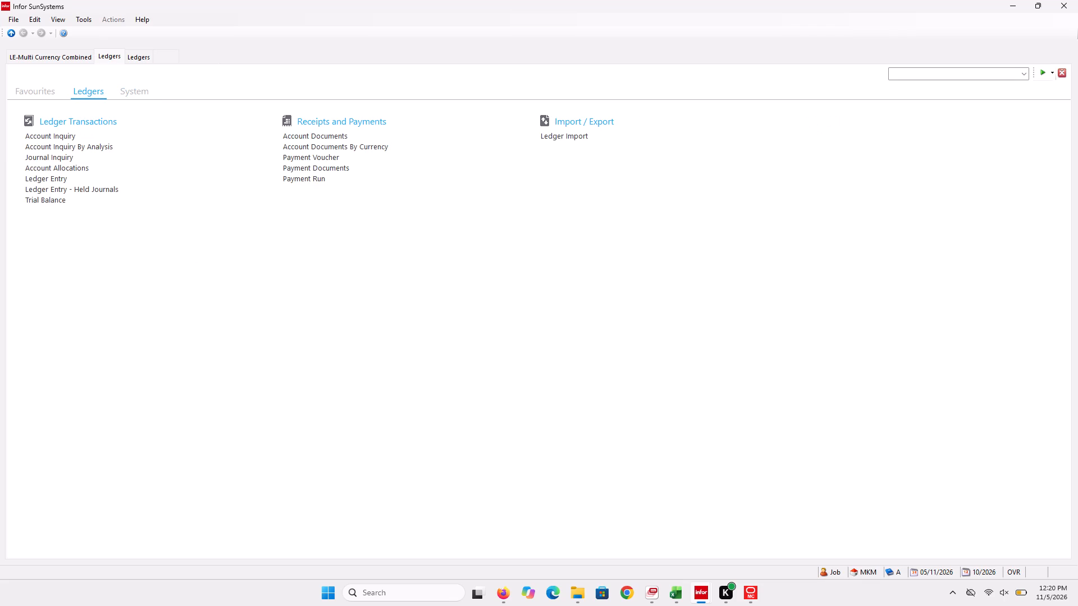
double_click(52, 169)
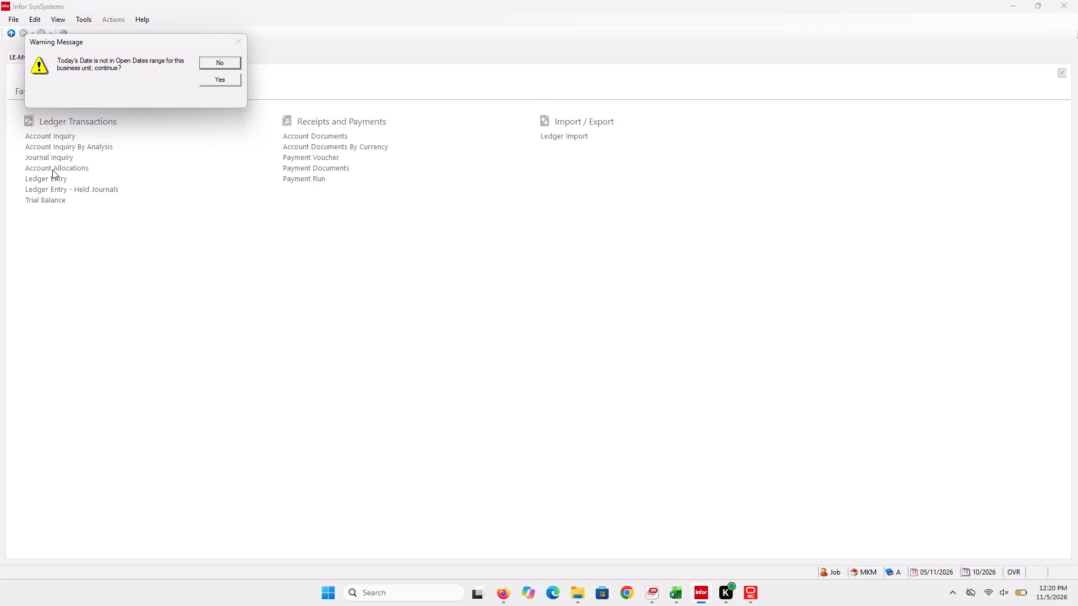
double_click(209, 84)
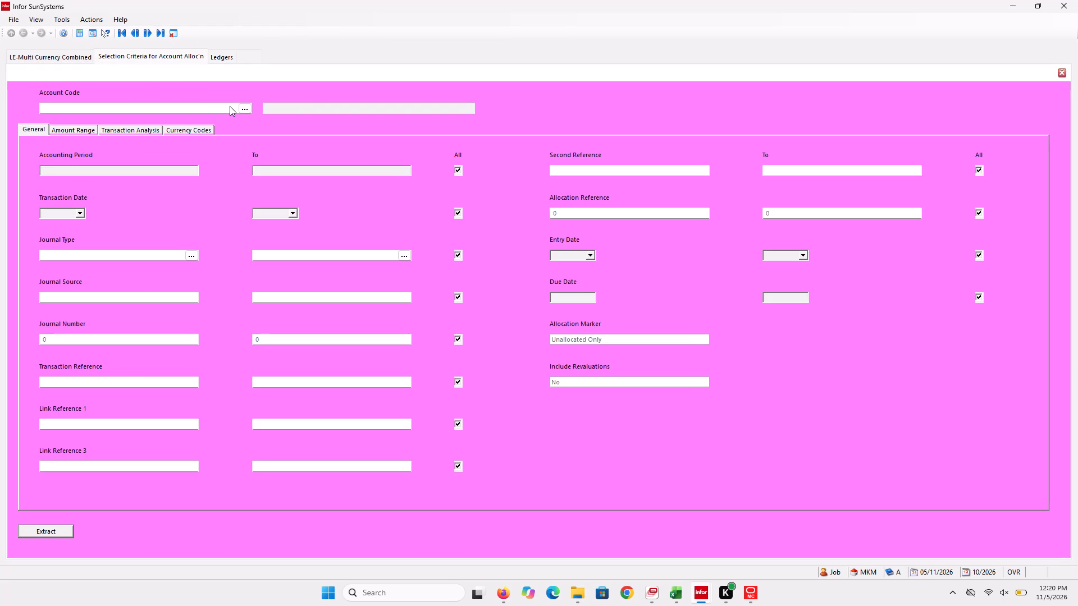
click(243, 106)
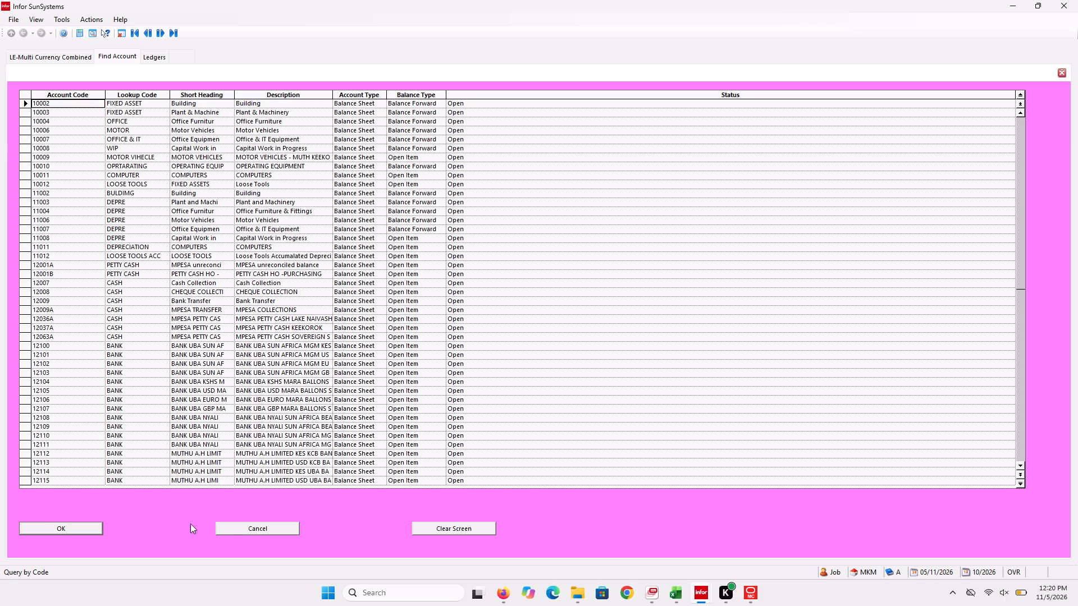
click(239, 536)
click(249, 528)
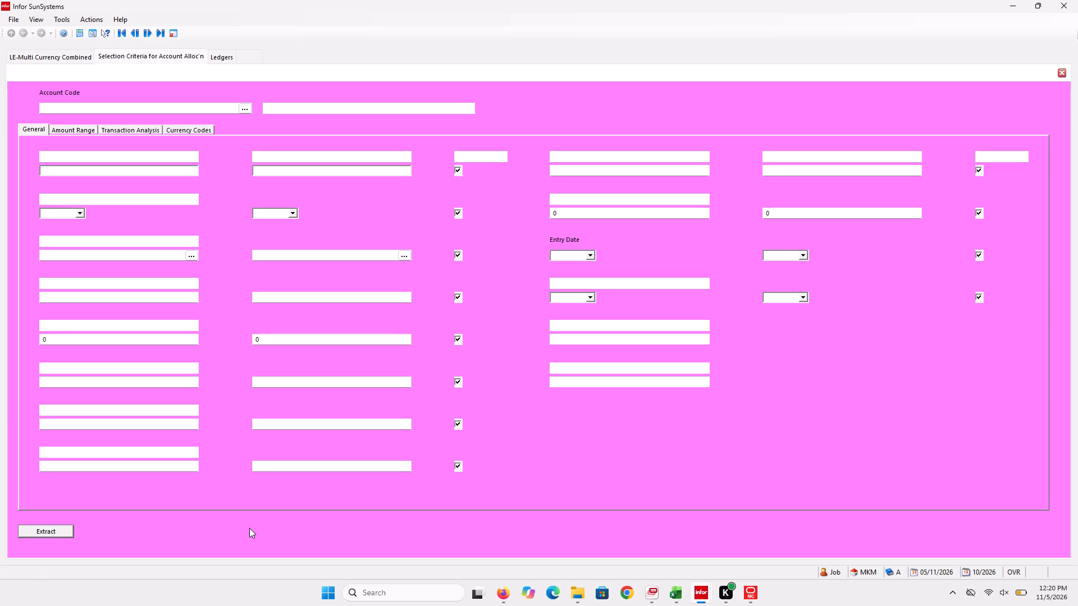
Enter account code 9999Z and try to extract its unallocated transactions using the FULL Account Allocation form.
text(999)
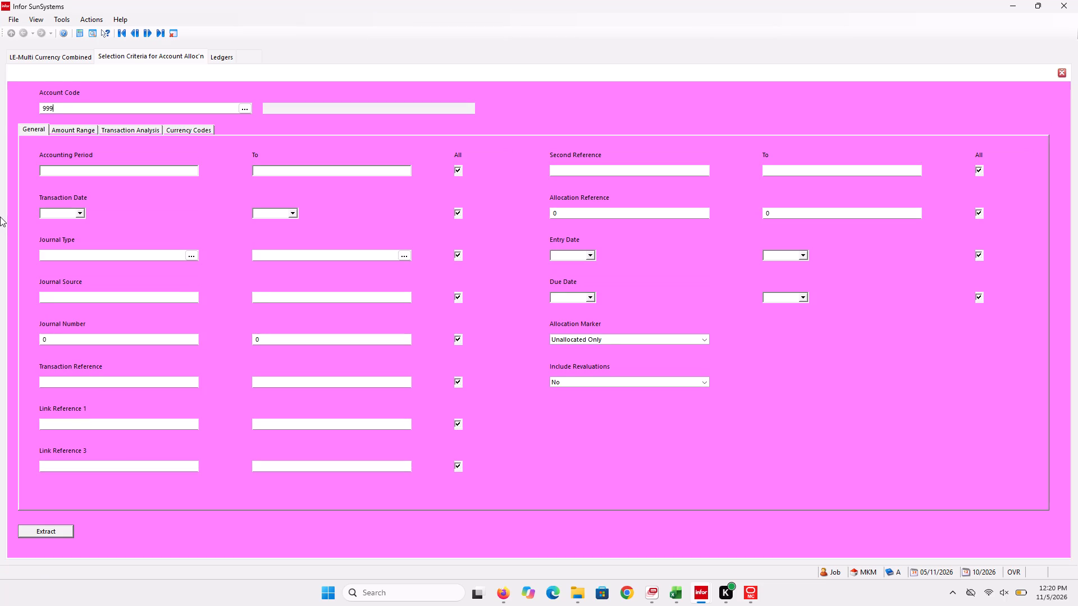
text(9z)
key(Return)
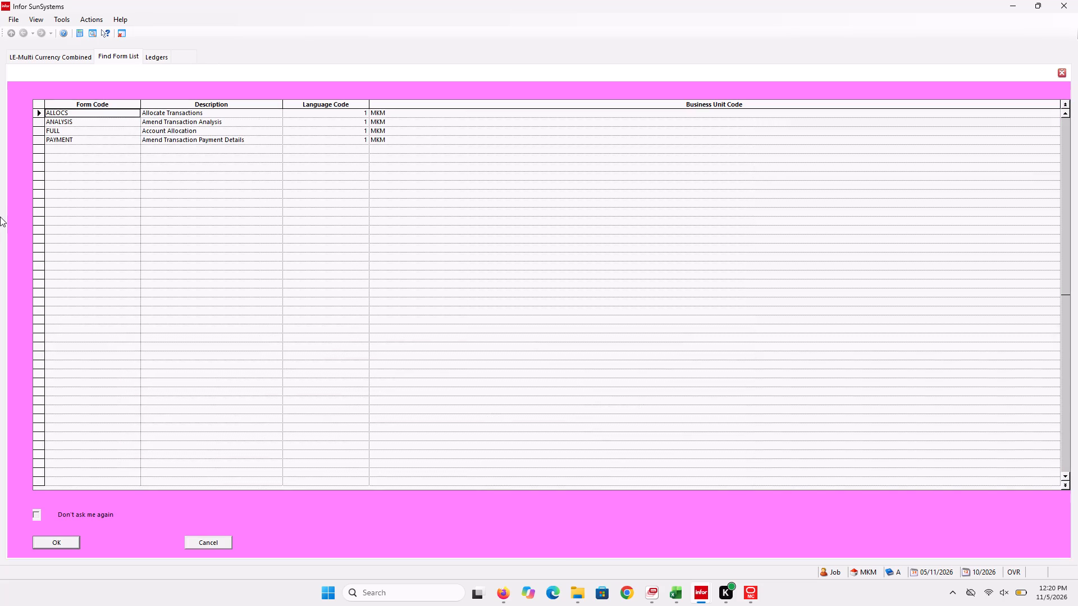
key(Down)
key(Down)
key(Return)
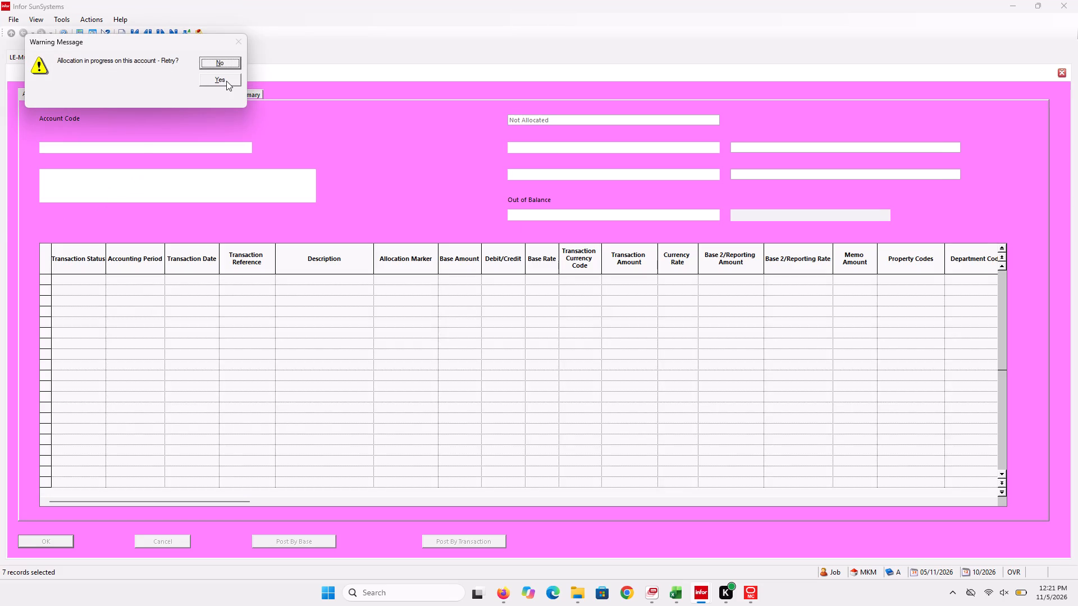
click(226, 81)
triple_click(226, 81)
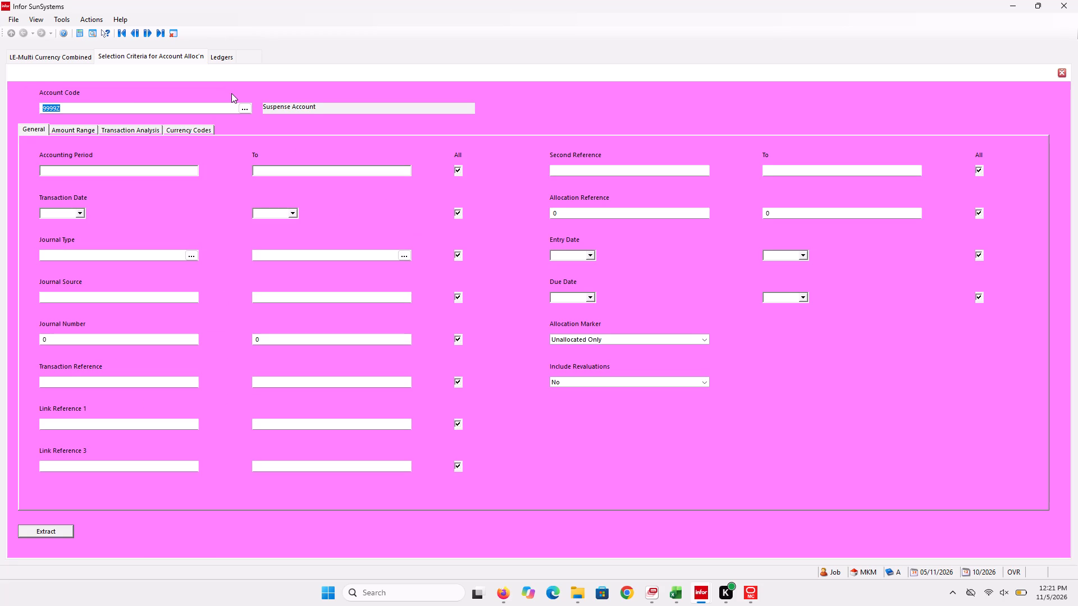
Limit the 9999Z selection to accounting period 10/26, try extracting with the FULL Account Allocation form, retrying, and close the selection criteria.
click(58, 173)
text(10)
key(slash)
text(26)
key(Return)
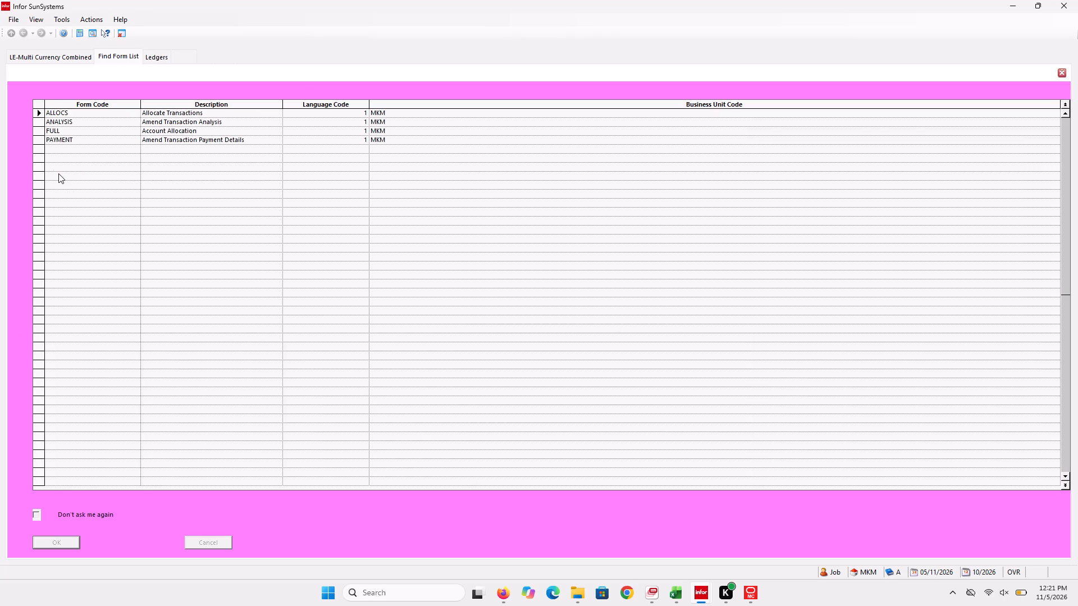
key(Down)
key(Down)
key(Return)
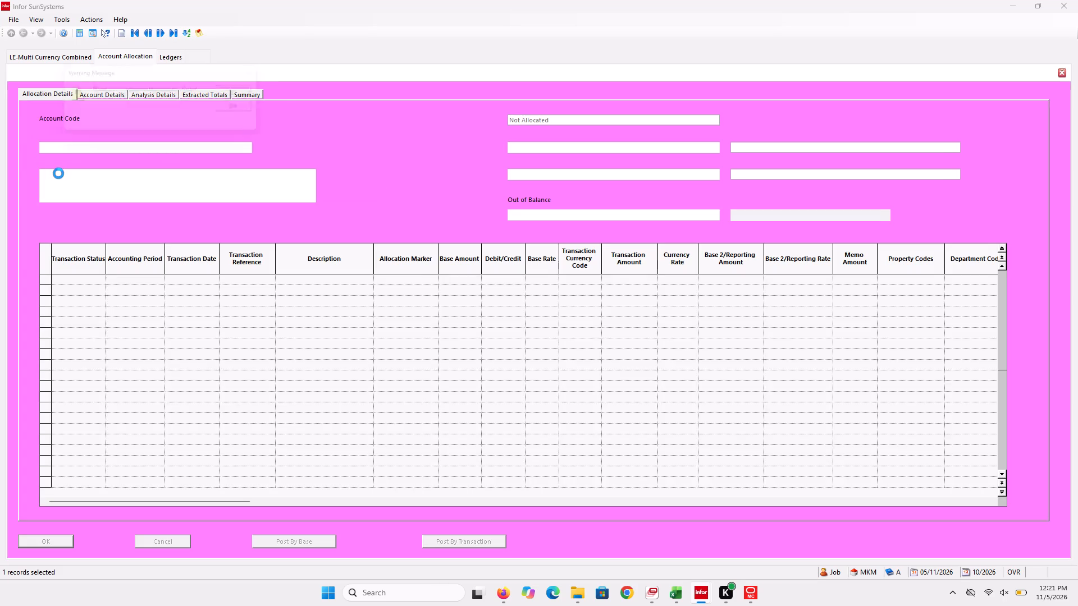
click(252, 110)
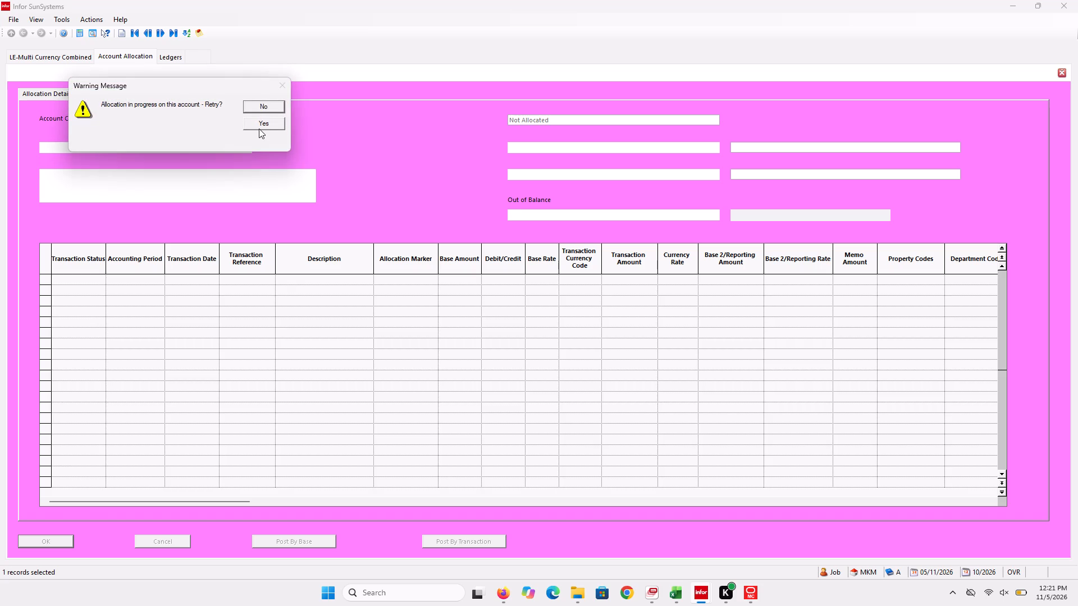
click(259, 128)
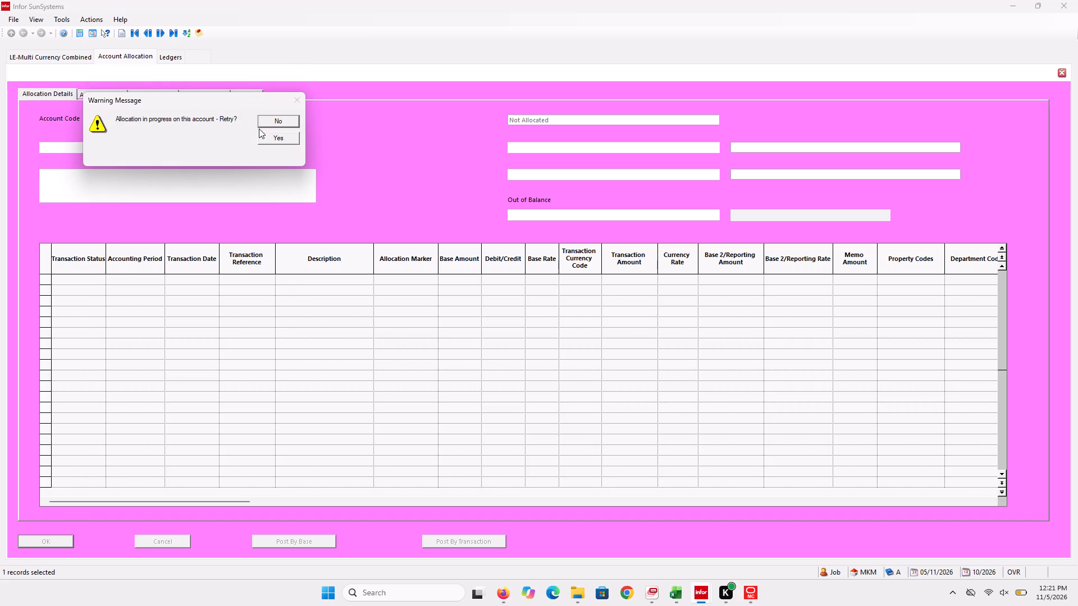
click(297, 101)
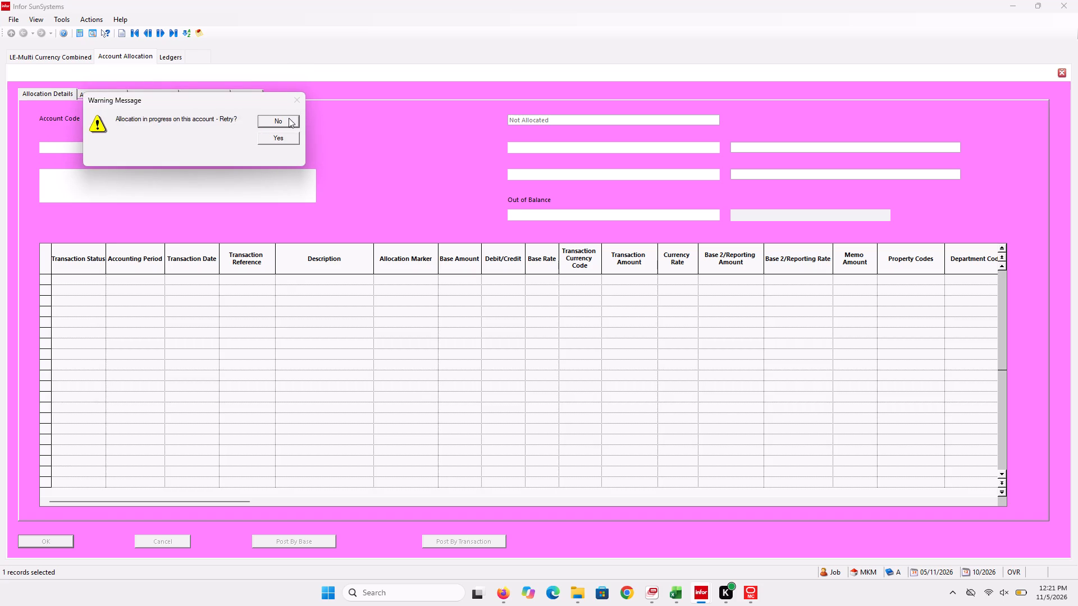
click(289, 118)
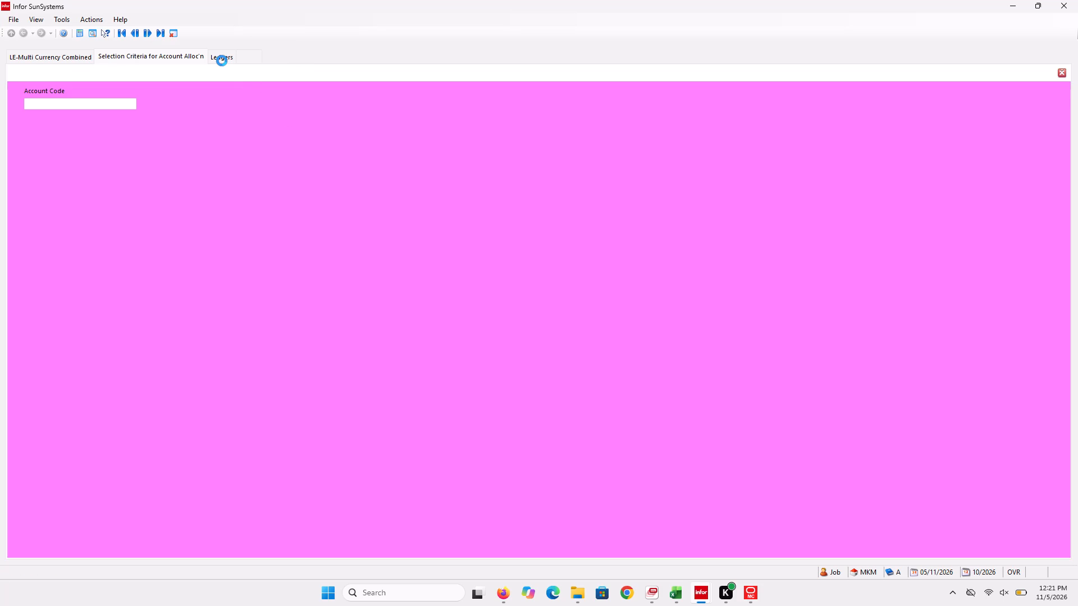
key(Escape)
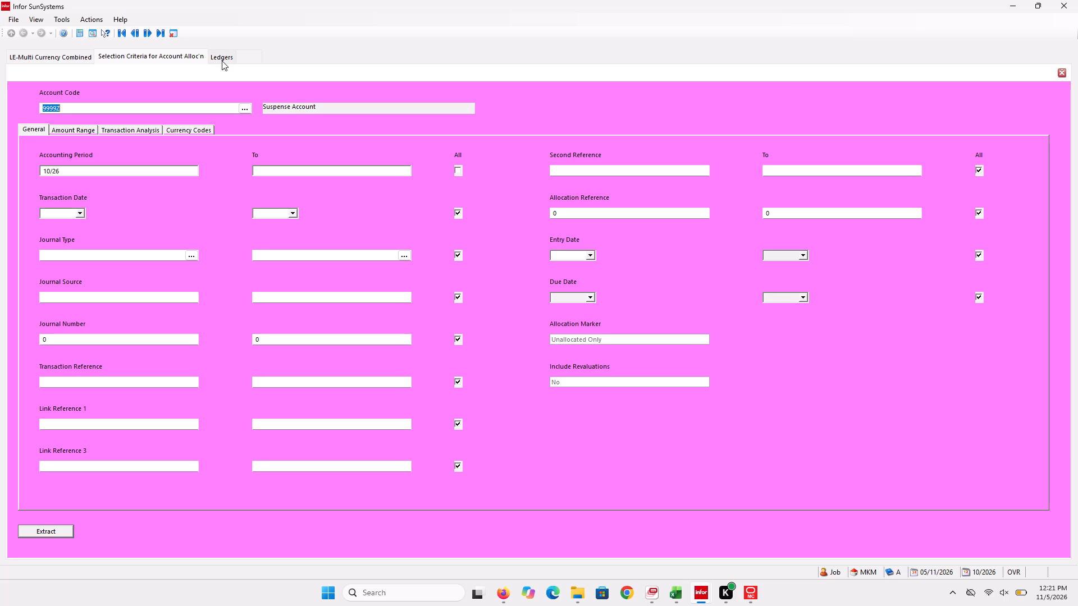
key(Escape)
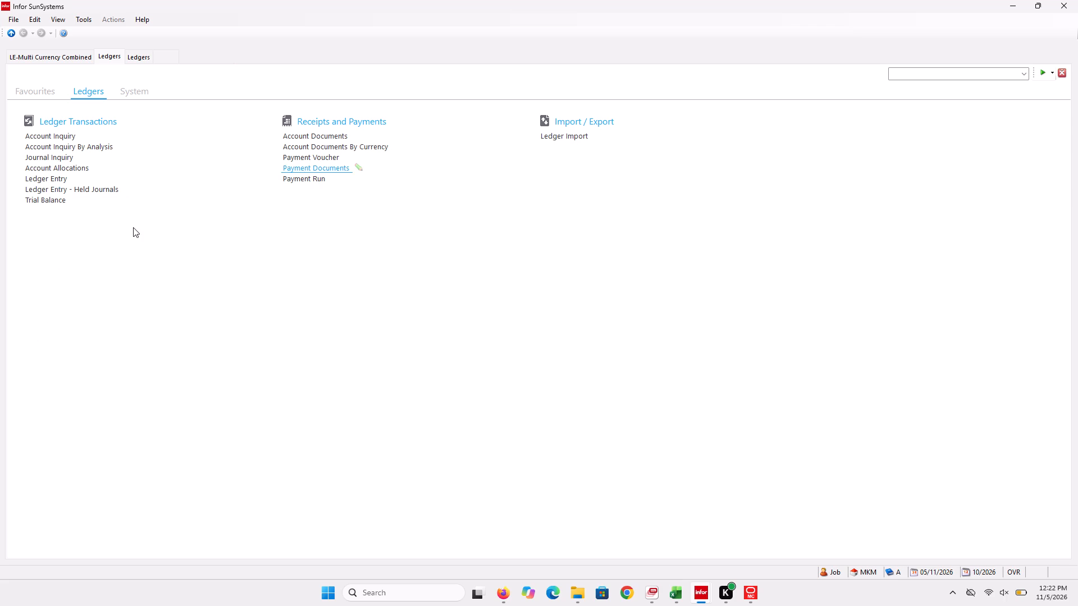
Open Account Allocations again, choosing to continue outside the open dates range, and enter account code 9999Z.
click(64, 167)
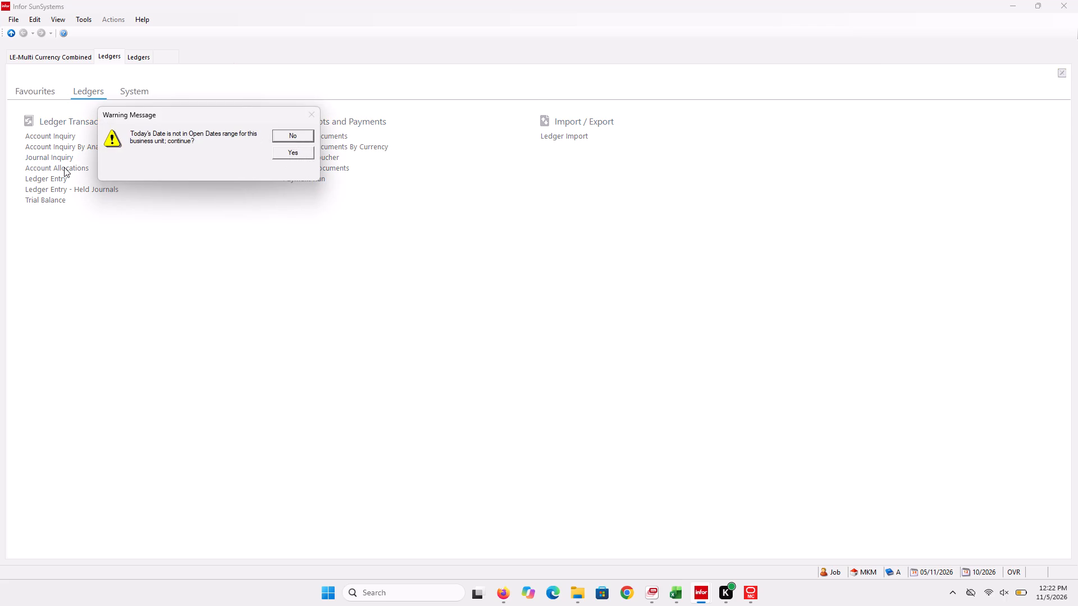
click(295, 152)
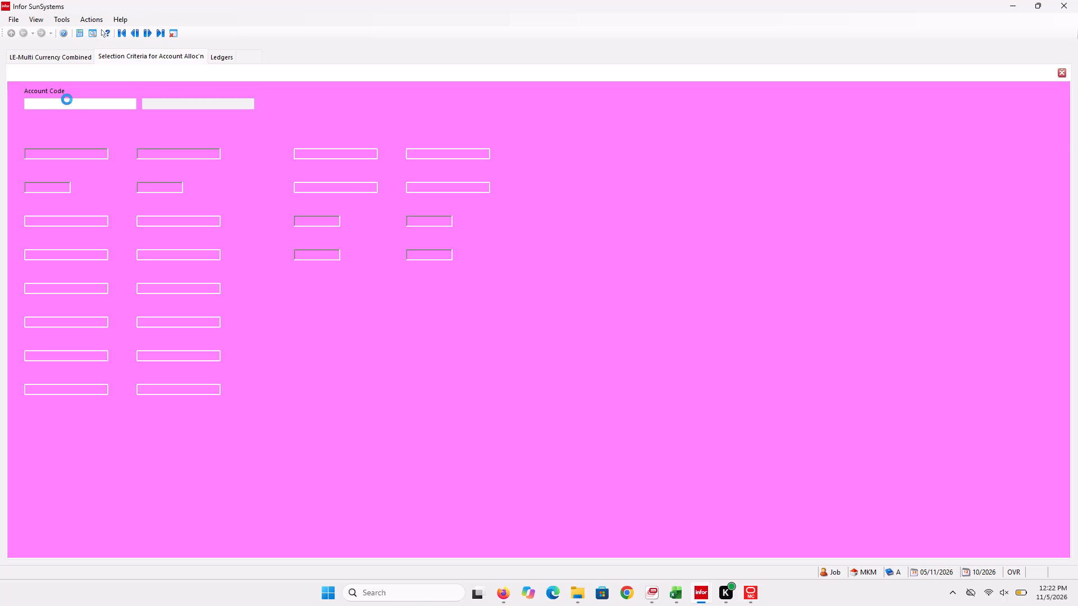
text(999)
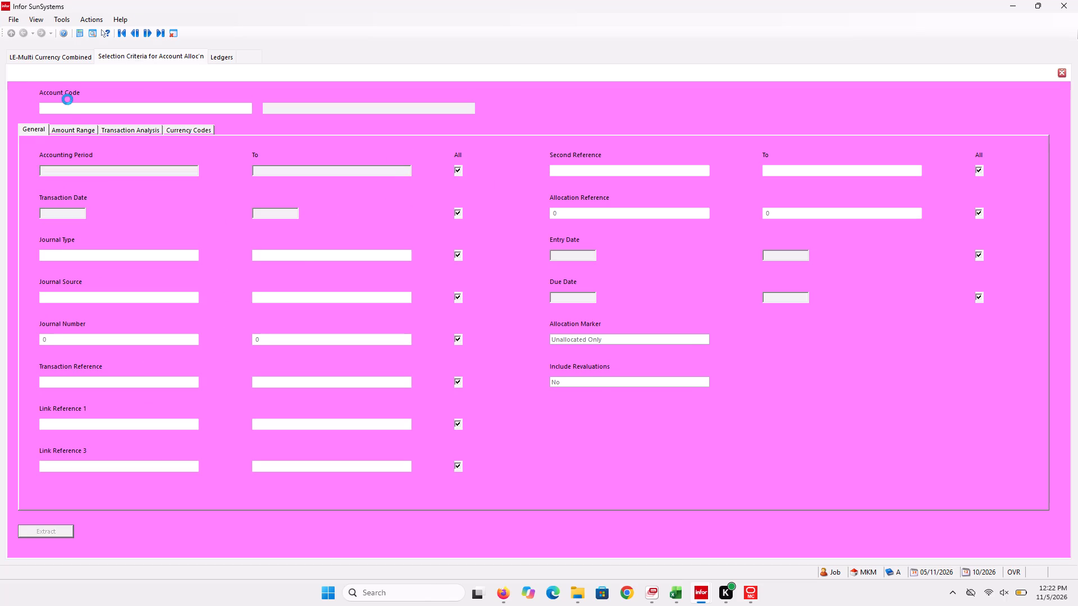
text(99)
key(z)
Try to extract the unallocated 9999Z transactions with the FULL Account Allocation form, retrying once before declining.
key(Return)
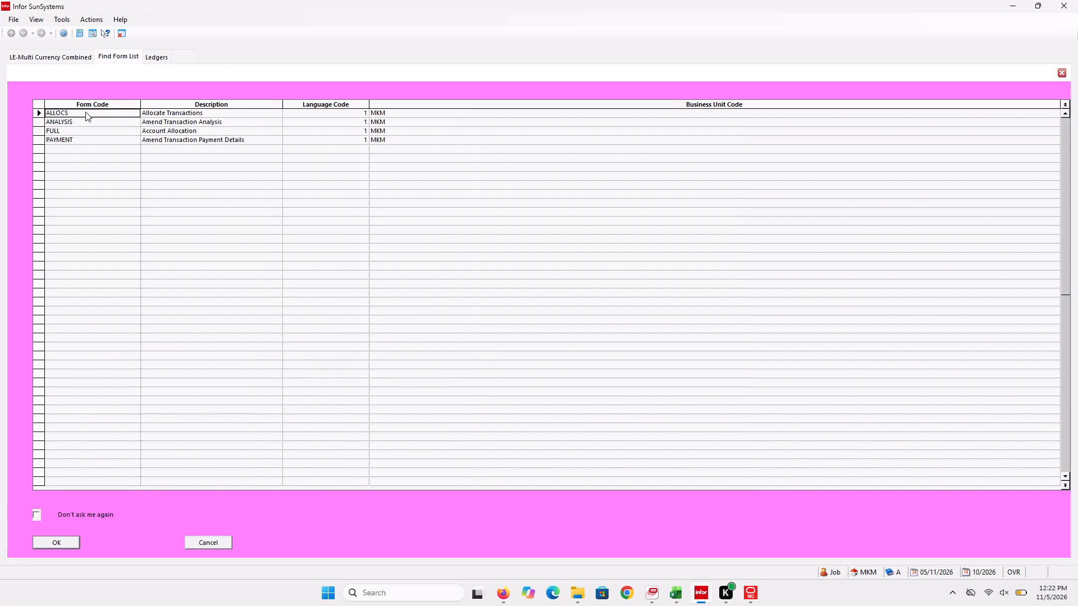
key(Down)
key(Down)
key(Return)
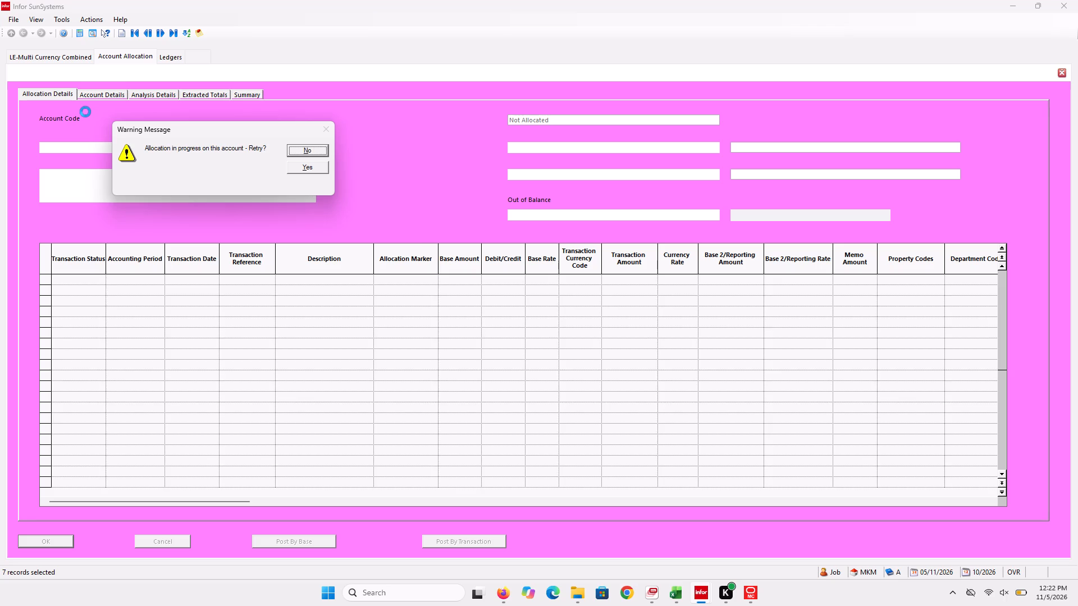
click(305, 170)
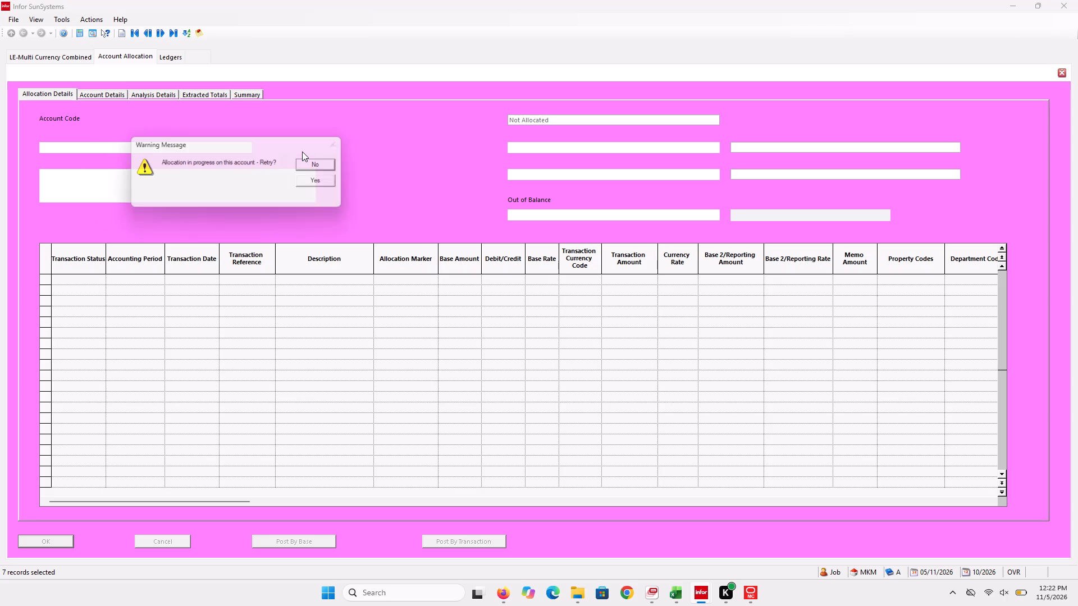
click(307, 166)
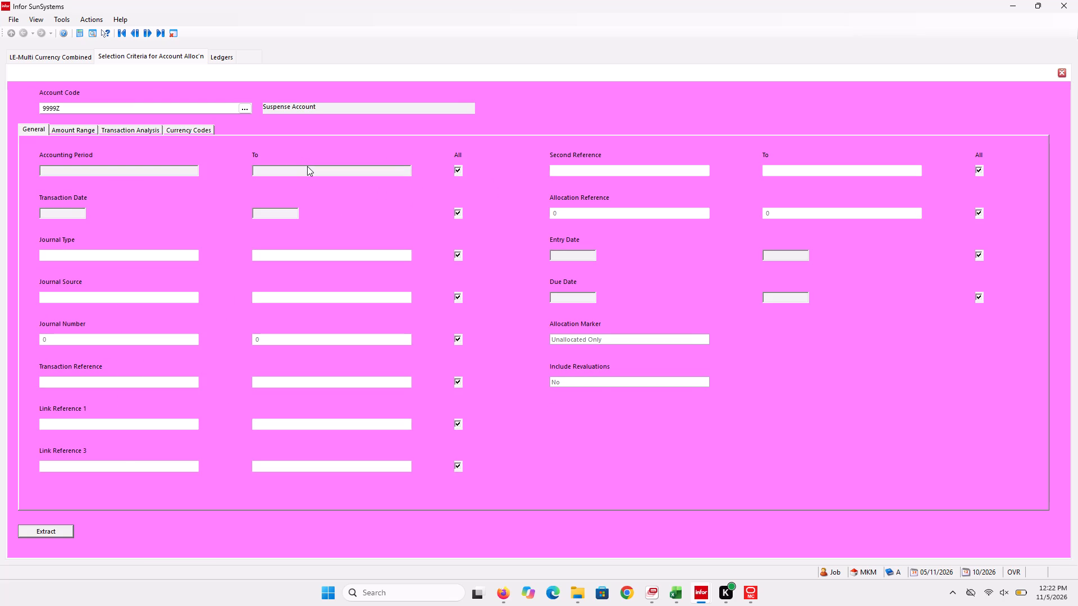
Extract the unallocated 9999Z transactions with the ALLOCS form, declining the retry and accepting the override of allocation control.
key(Return)
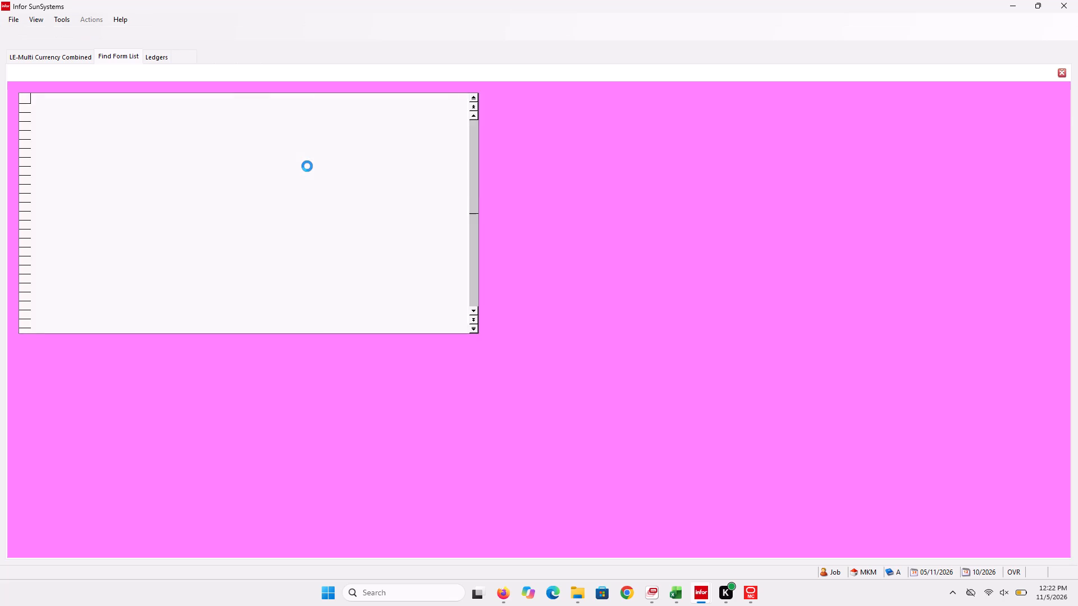
key(Return)
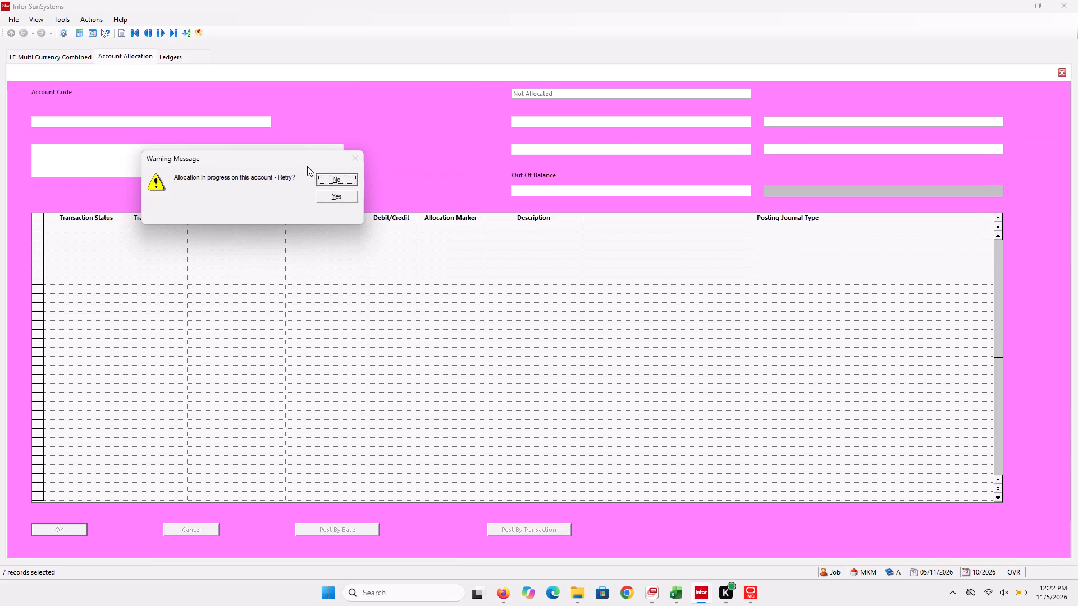
key(Return)
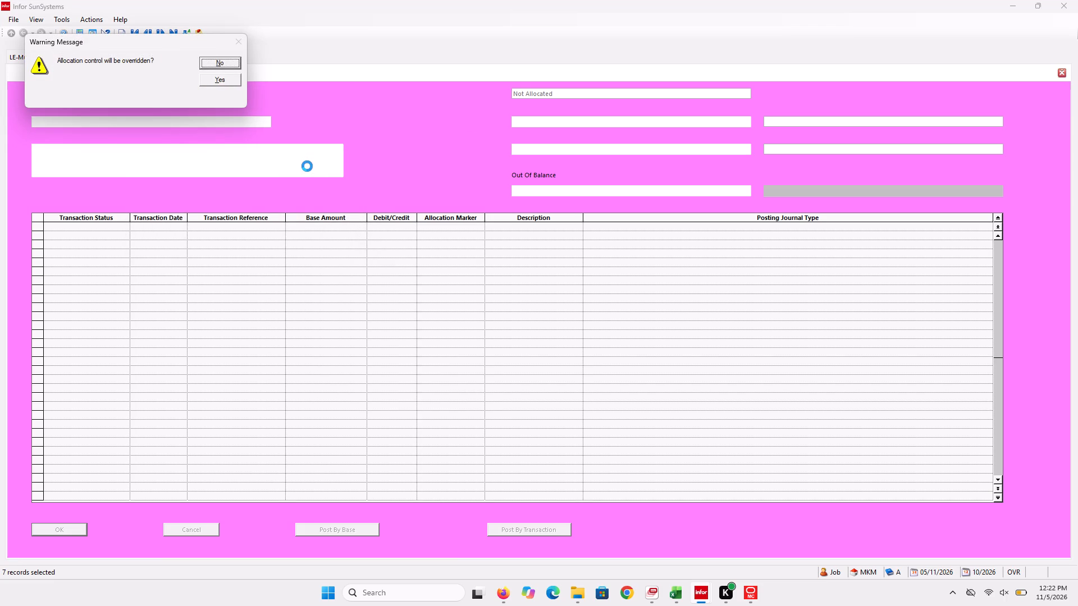
key(Down)
key(Return)
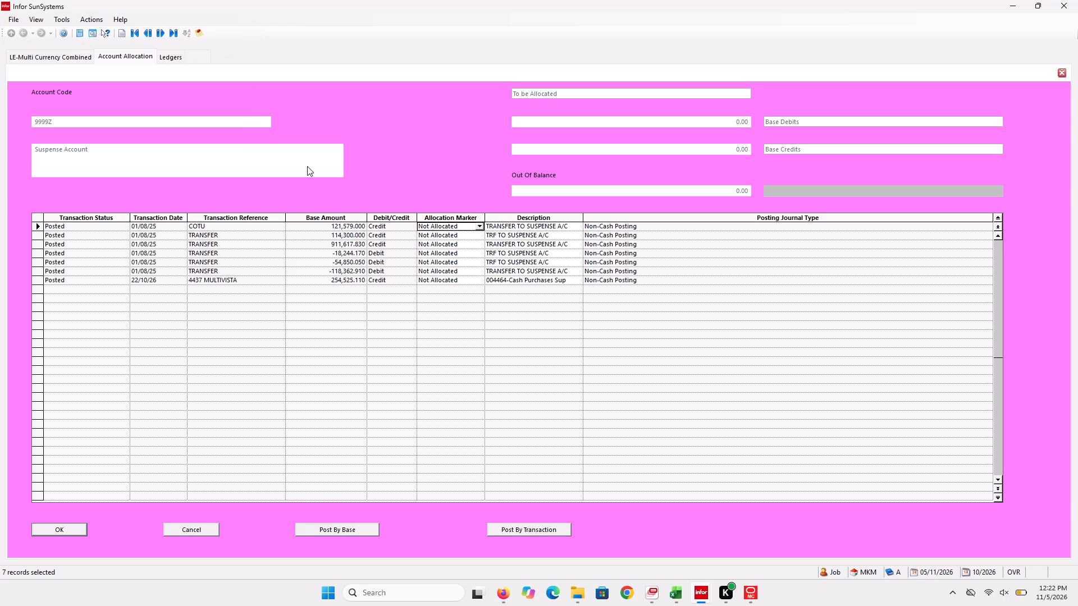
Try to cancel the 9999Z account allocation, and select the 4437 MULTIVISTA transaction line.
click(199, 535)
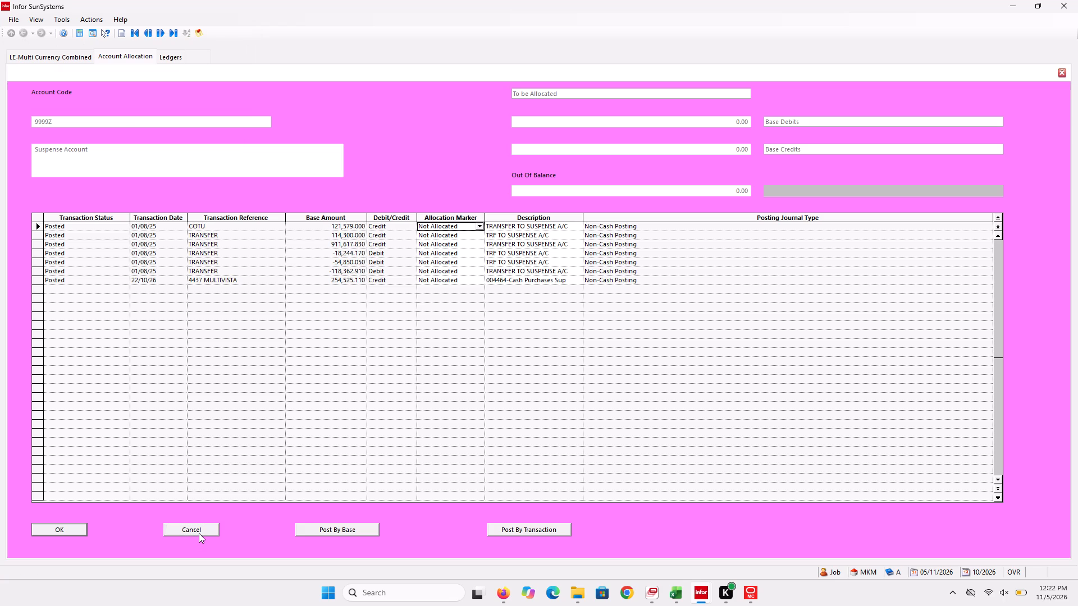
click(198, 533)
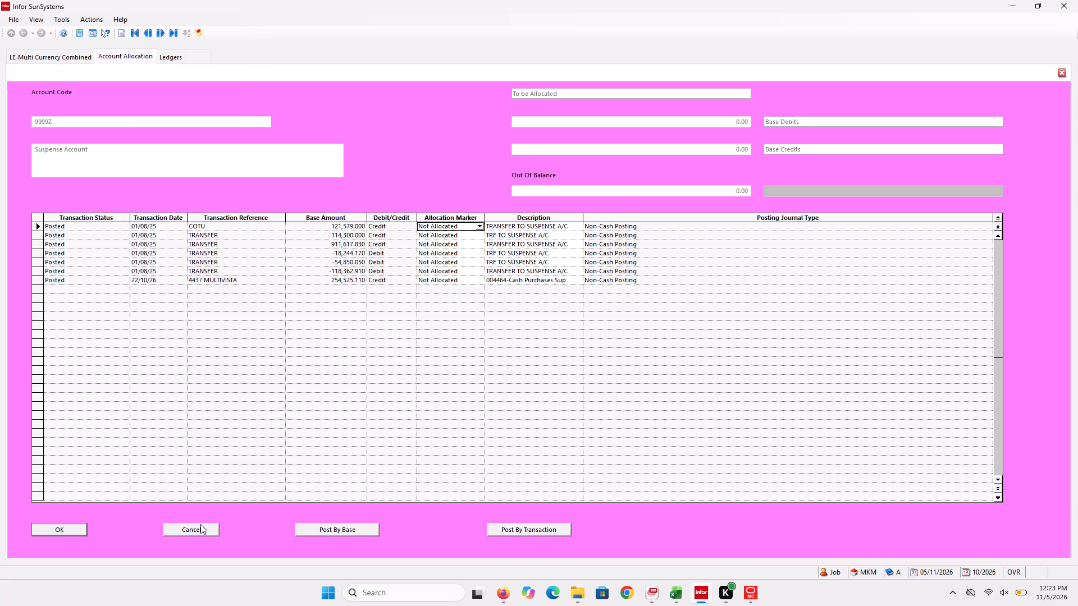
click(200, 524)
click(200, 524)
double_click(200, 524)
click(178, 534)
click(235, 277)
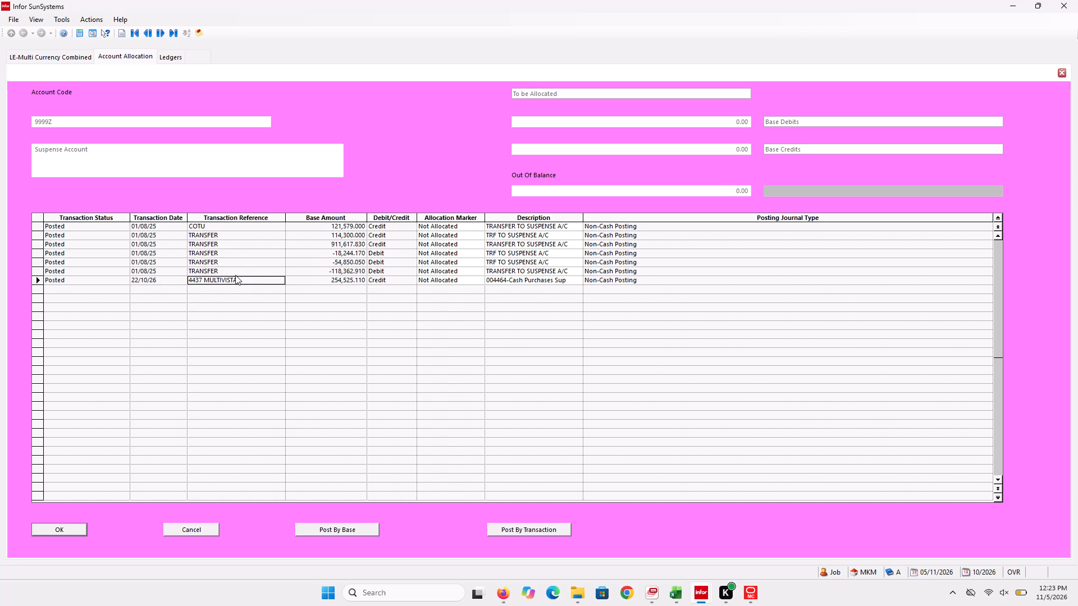
Return to the 4437 MULTIVISTA journal and set line 1 to Debit with account code 9999Z.
click(52, 51)
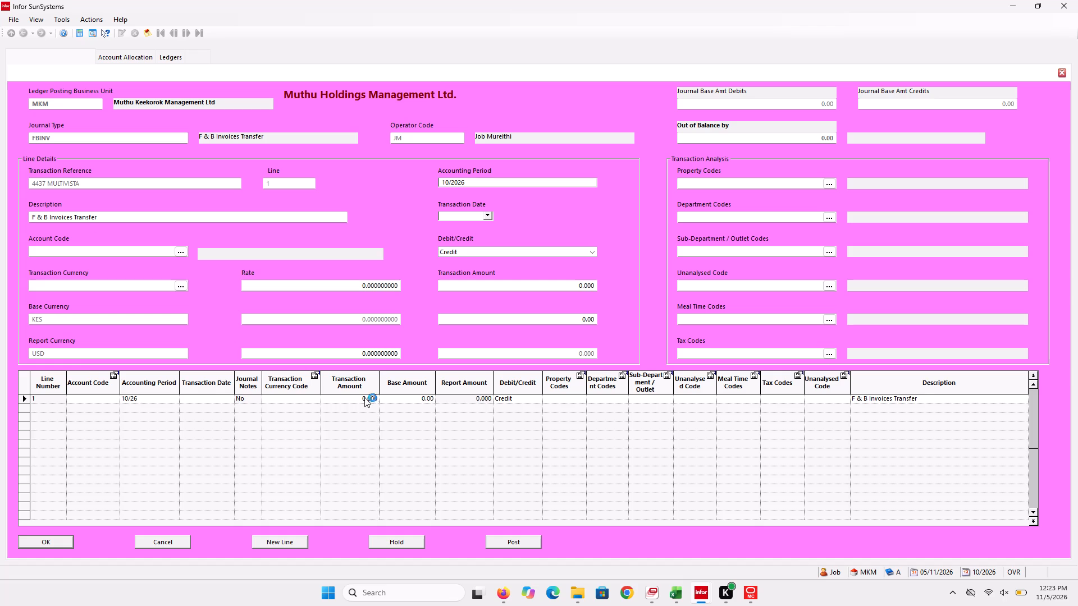
click(513, 250)
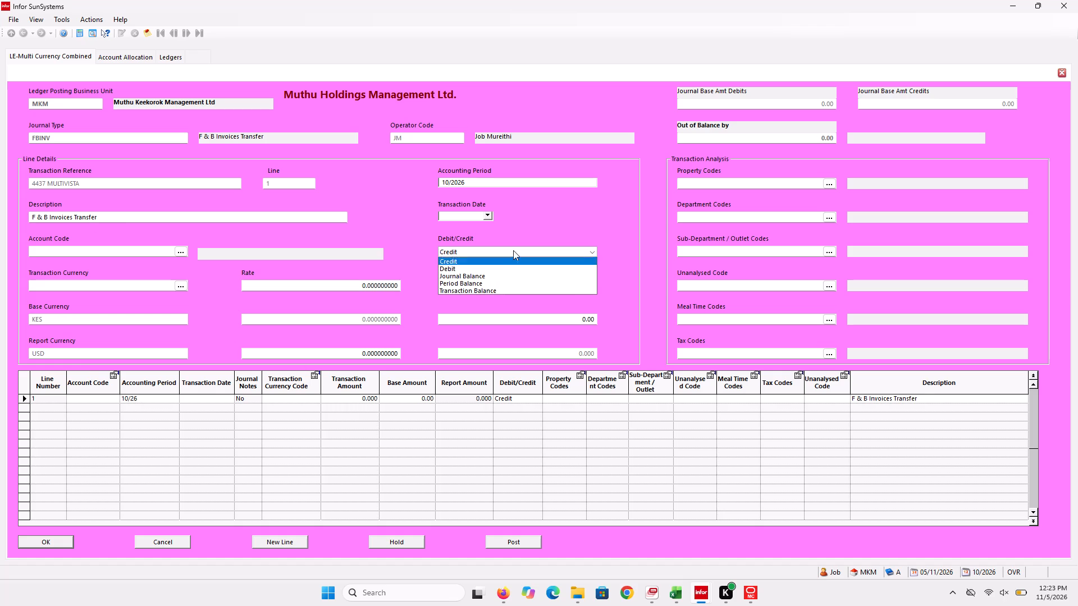
click(503, 269)
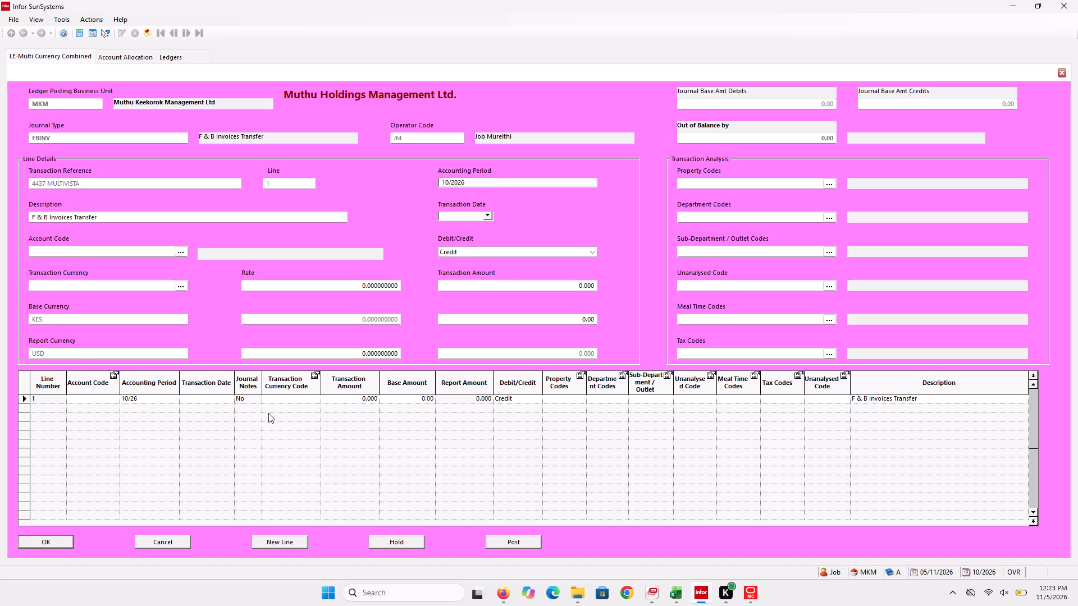
click(99, 398)
text(999)
key(9)
key(z)
click(308, 398)
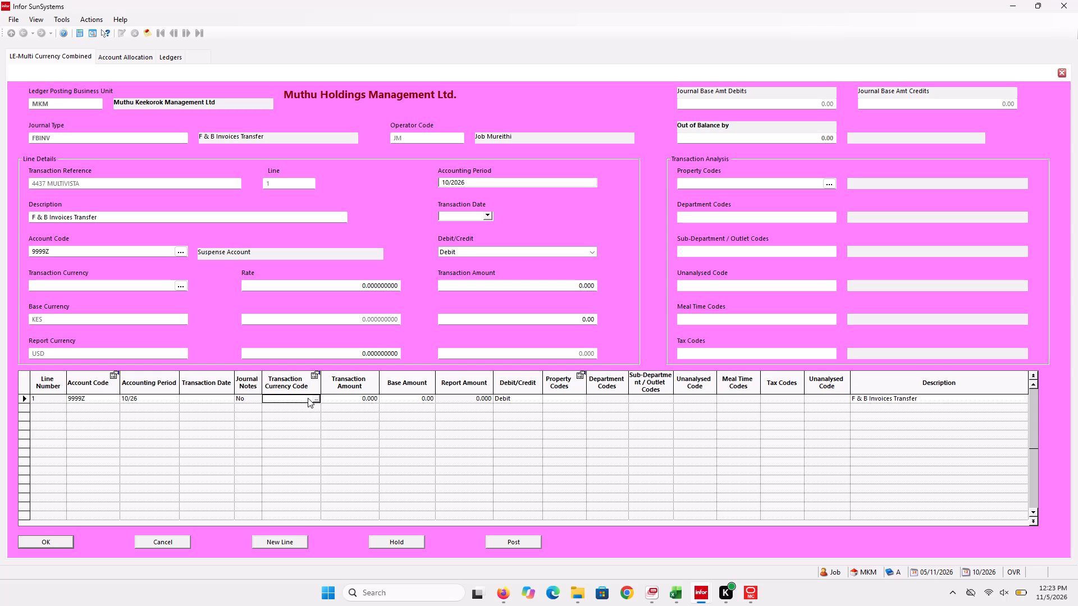
Set line 1's transaction date to 22/10/2026, matching the 4437 MULTIVISTA transaction in the account allocation.
click(109, 53)
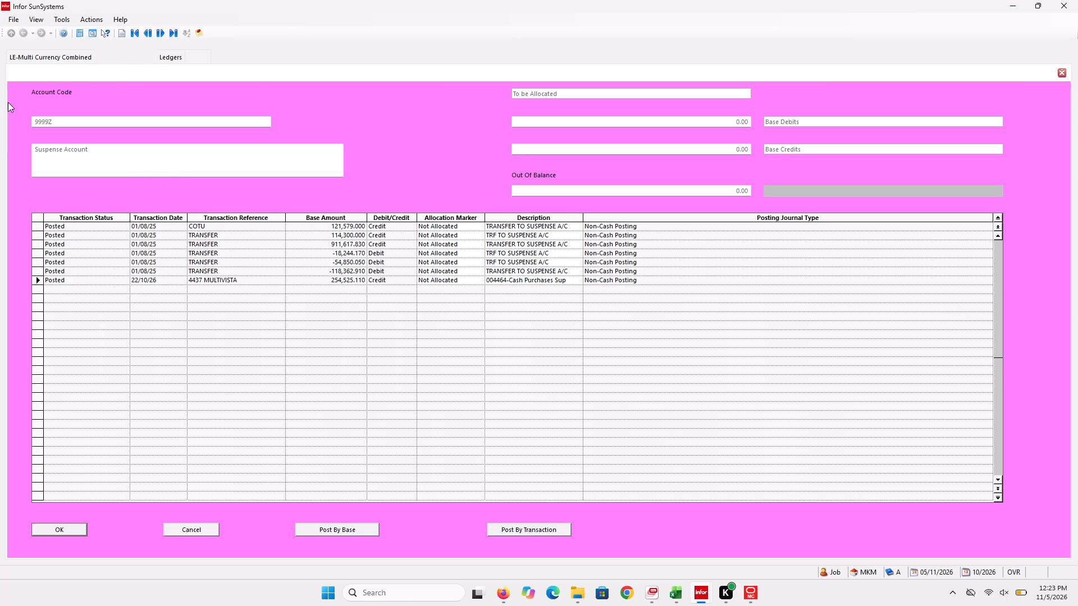
click(22, 53)
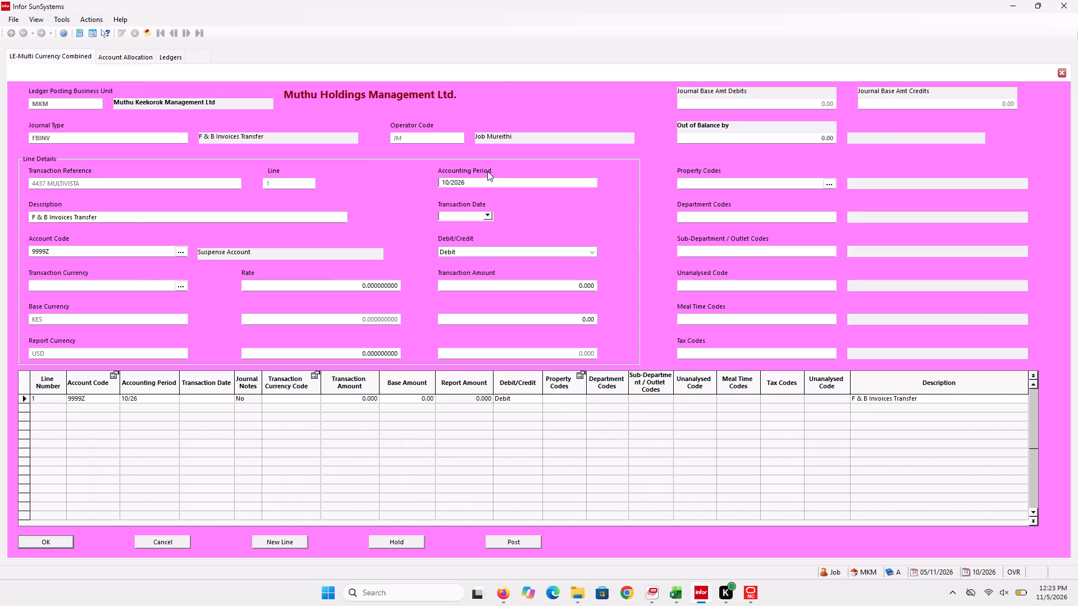
click(487, 214)
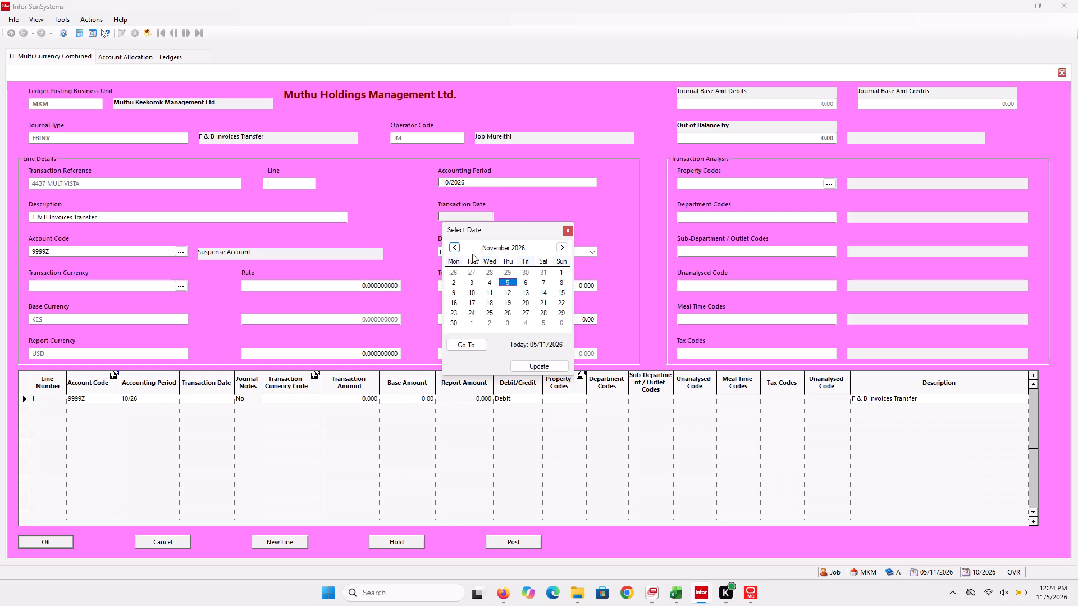
click(449, 249)
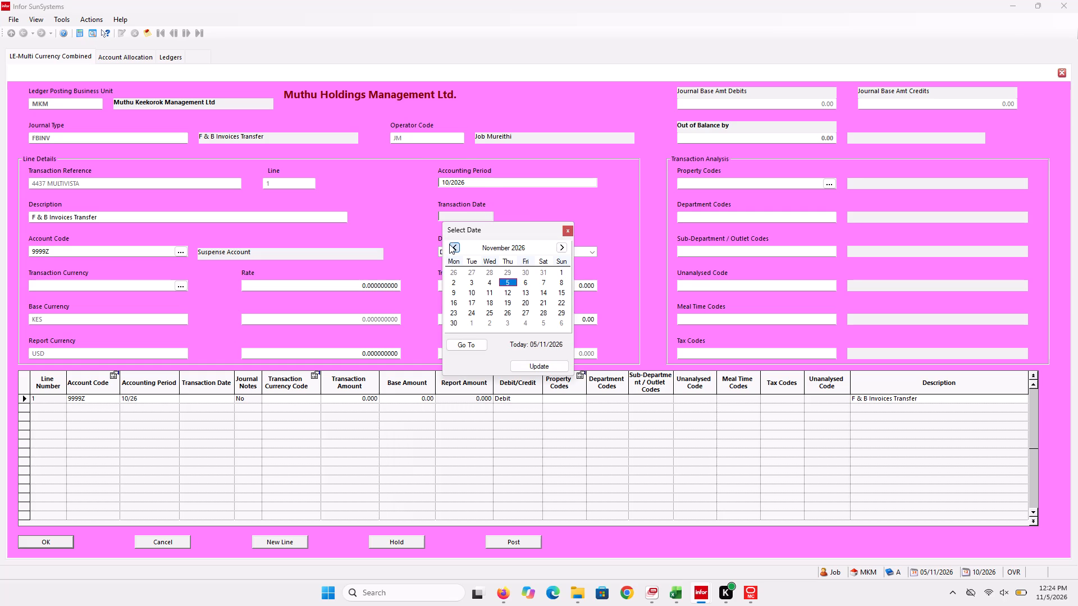
click(453, 244)
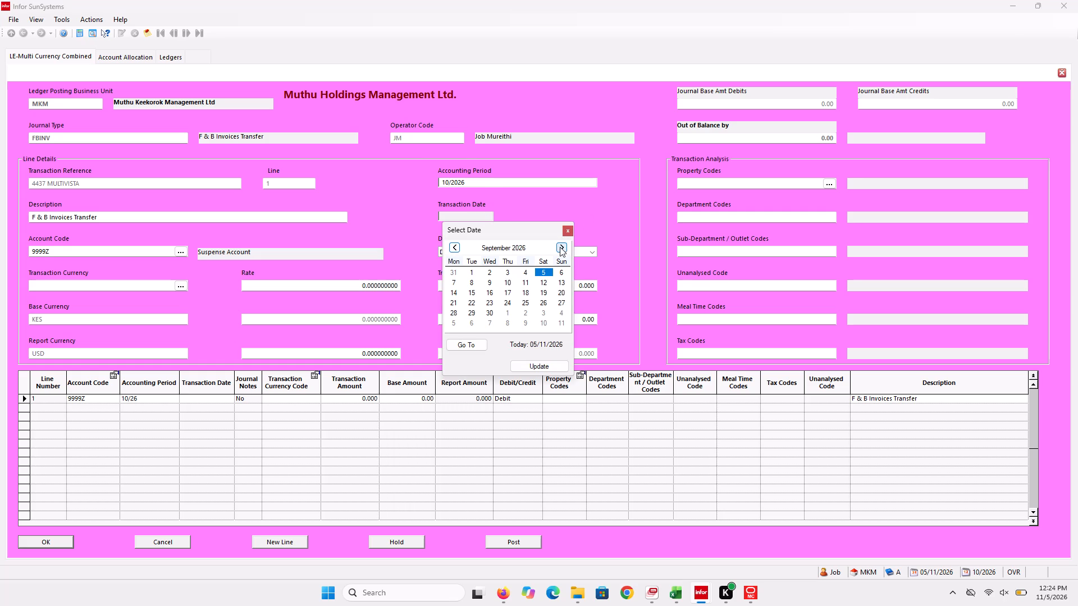
click(560, 246)
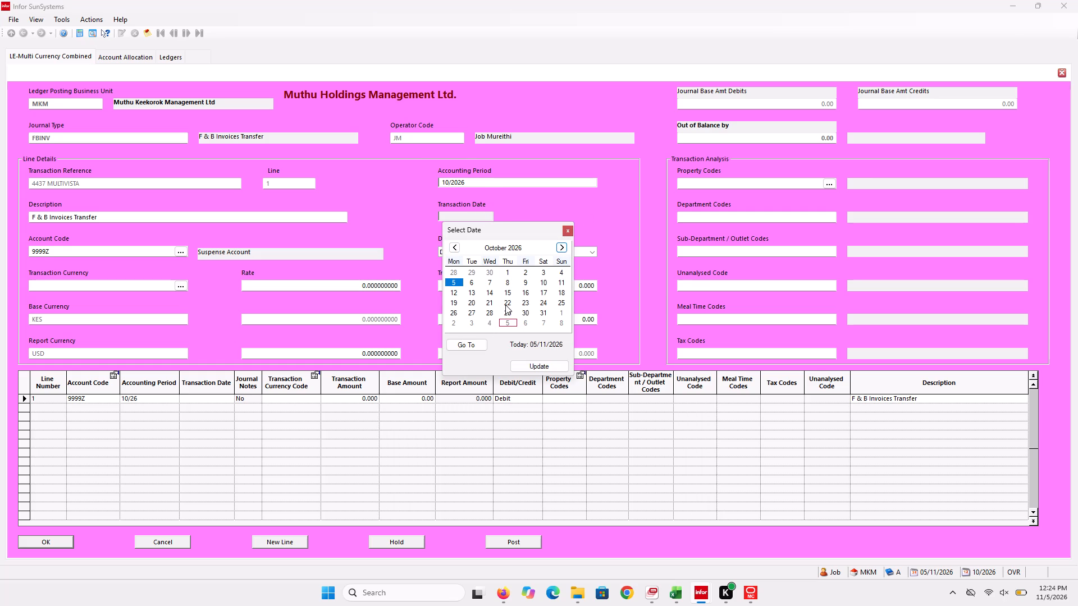
double_click(505, 305)
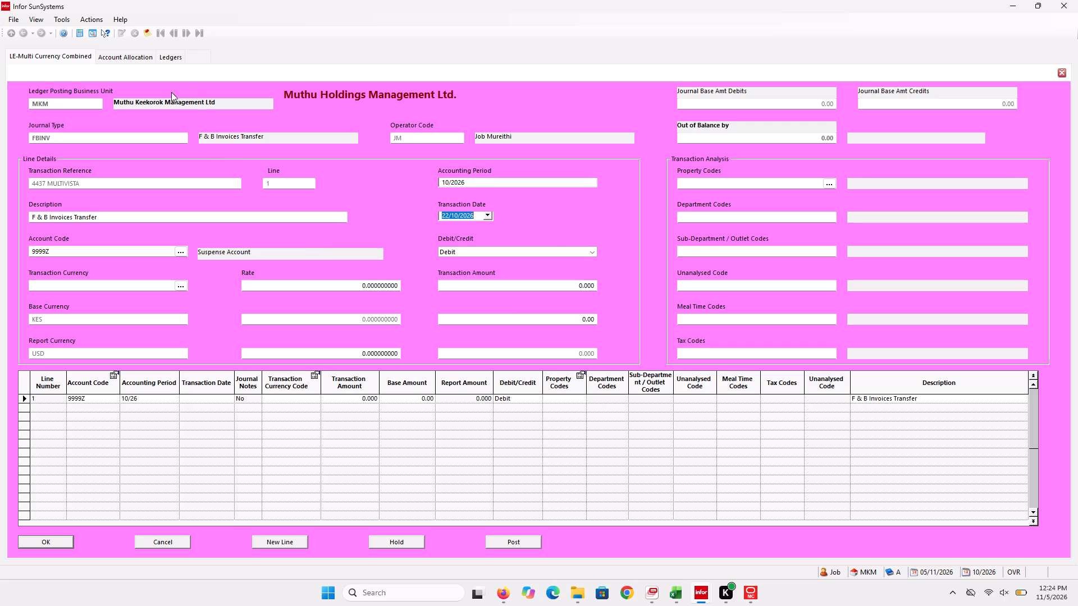
Recheck the 9999Z account allocation and set line 1's transaction currency to KES from the currency code lookup.
click(125, 58)
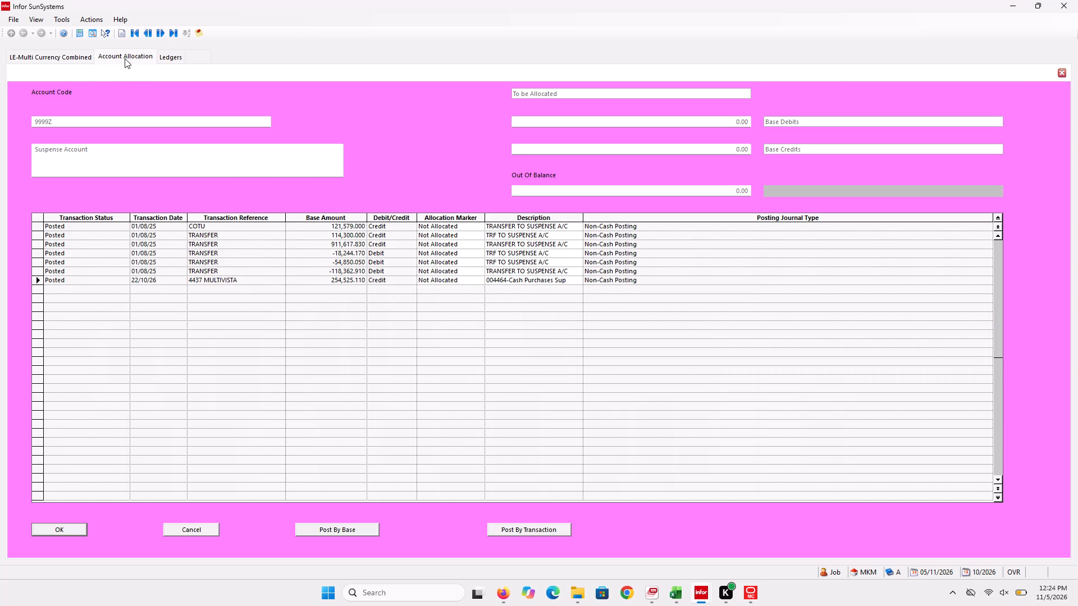
click(54, 57)
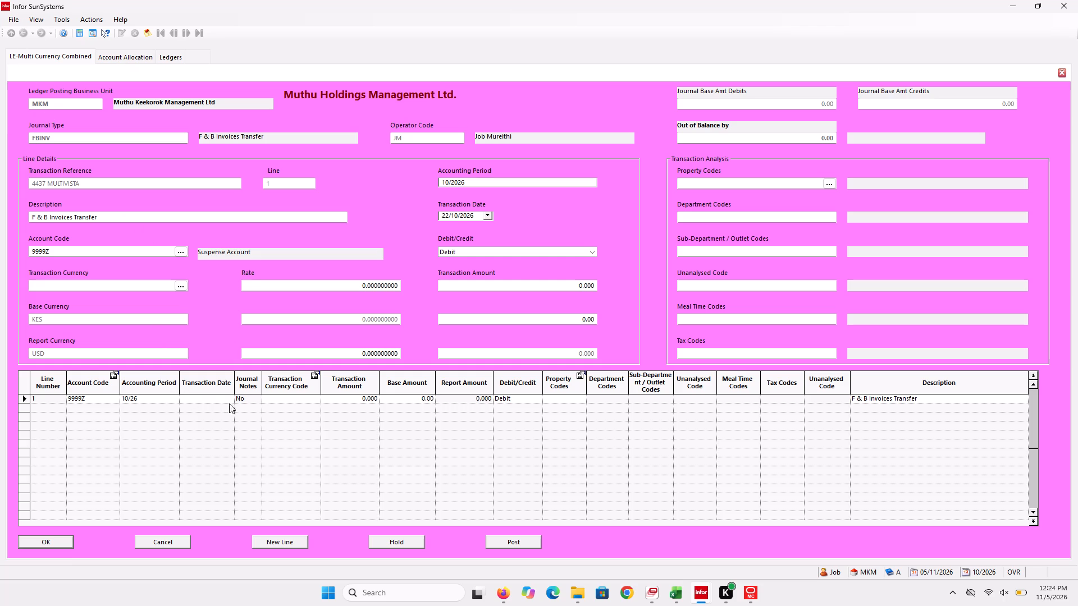
click(286, 395)
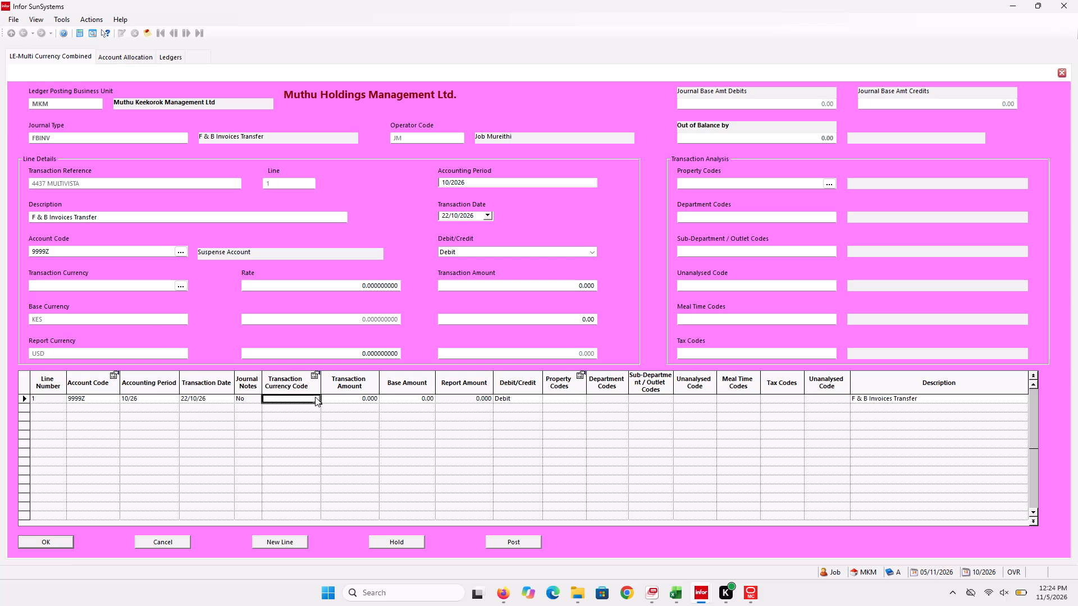
click(315, 397)
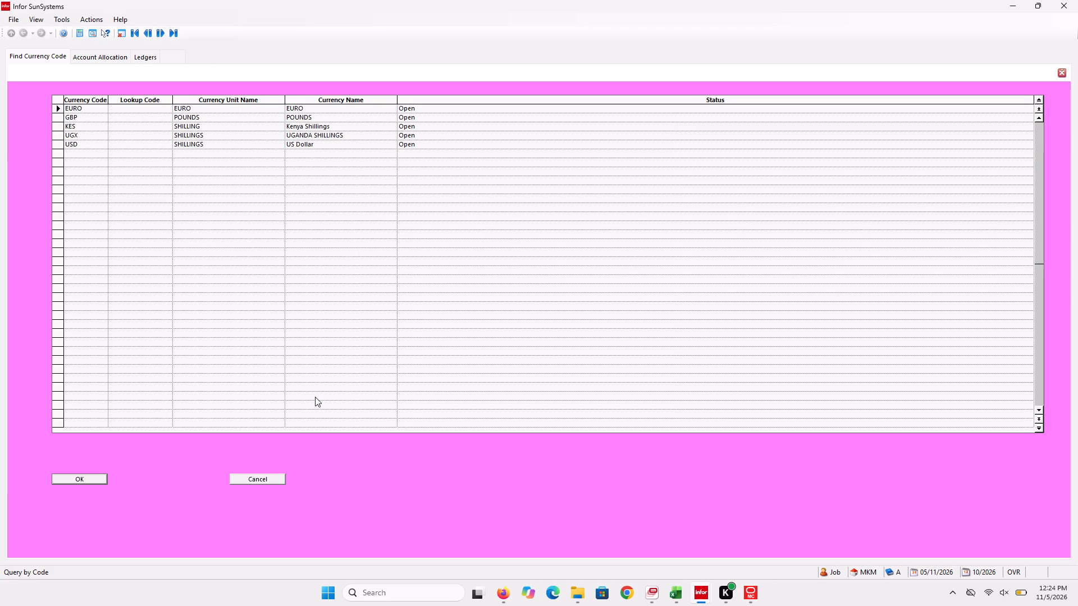
key(Down)
key(Down)
key(Return)
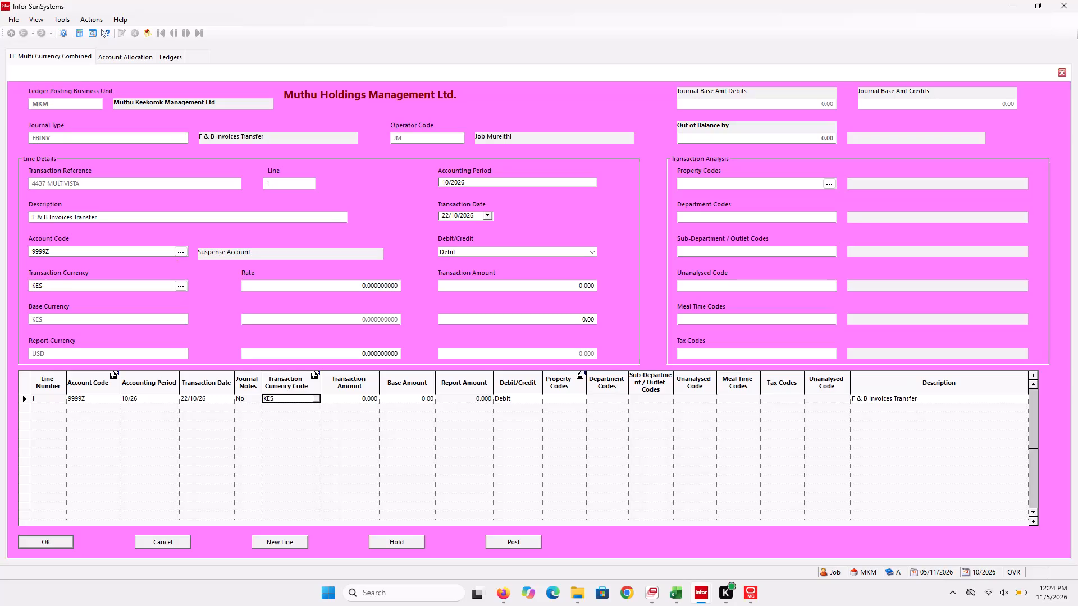
Check the 4437 MULTIVISTA transaction in the 9999Z account allocation, and return to the journal.
click(130, 250)
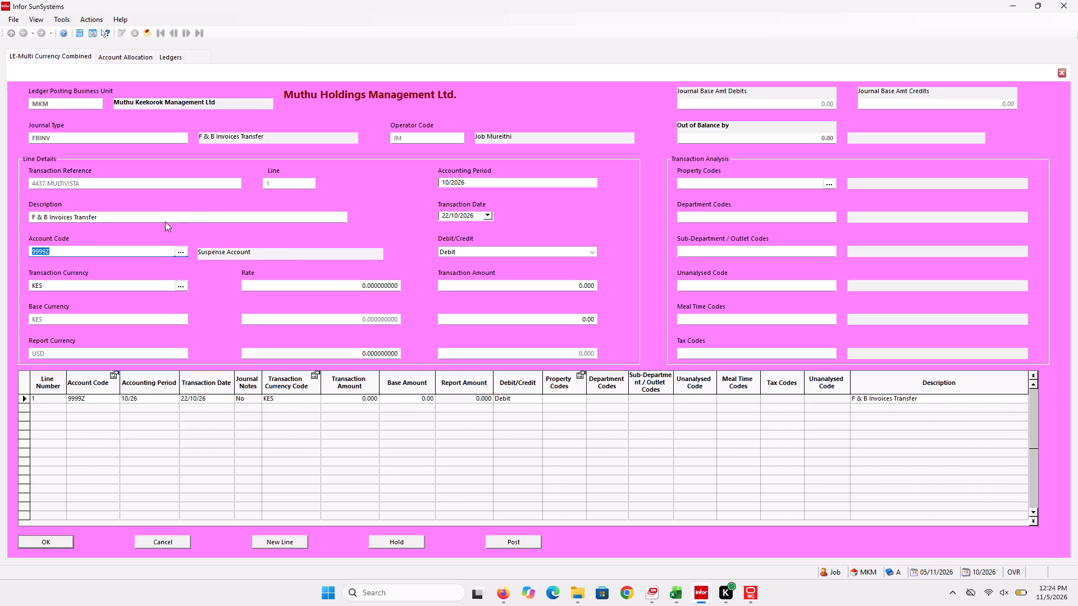
click(135, 221)
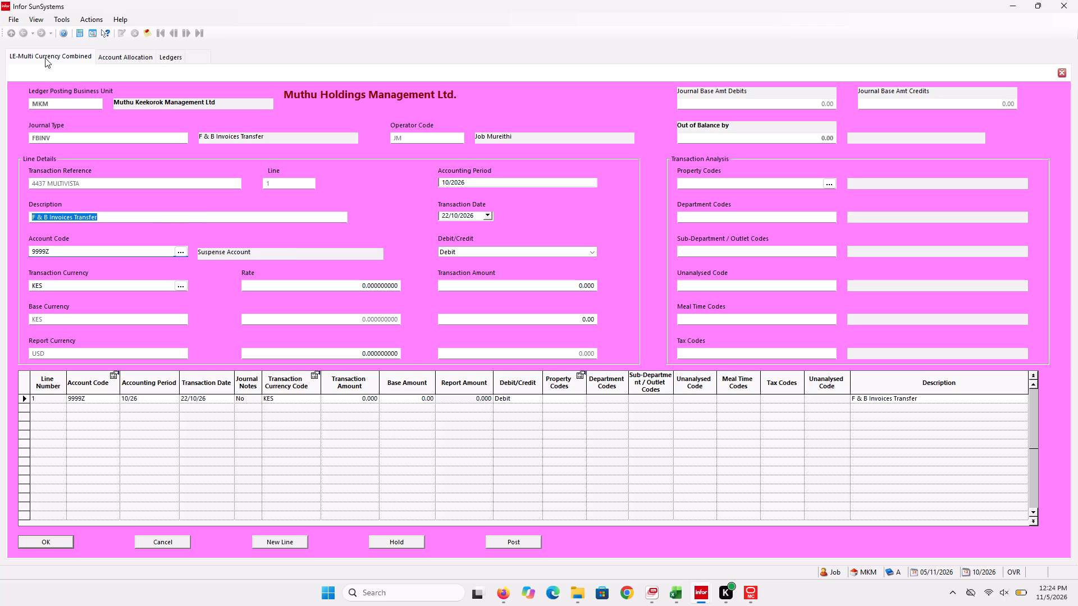
click(109, 48)
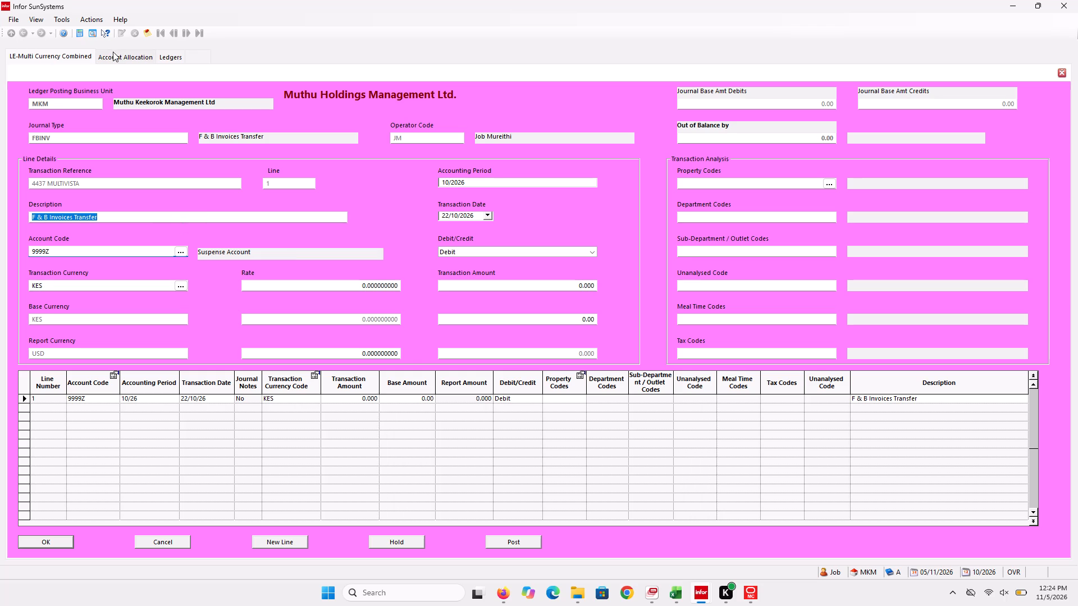
click(113, 52)
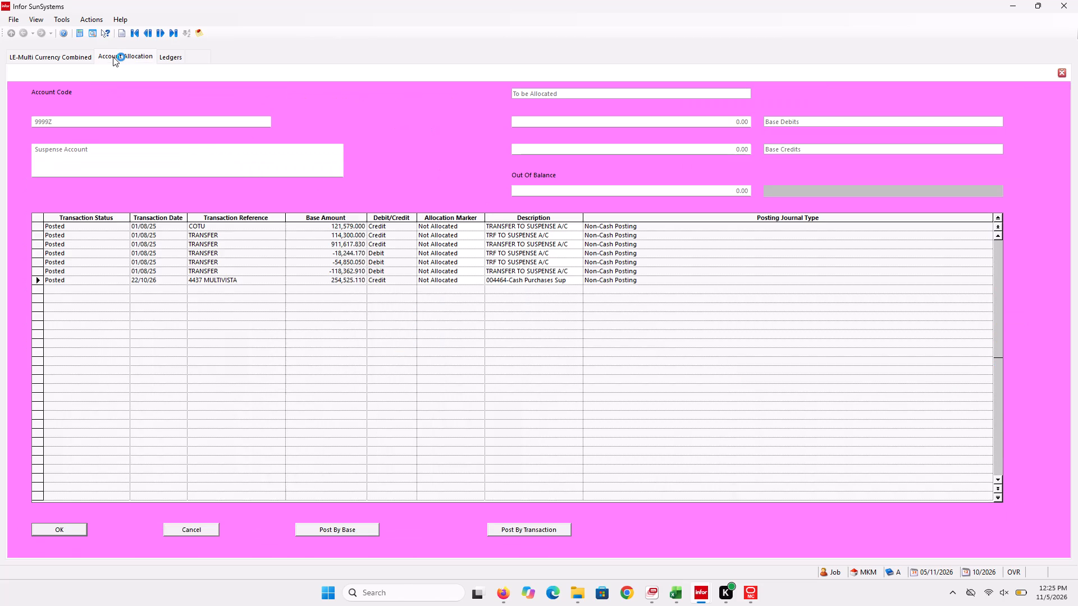
click(63, 54)
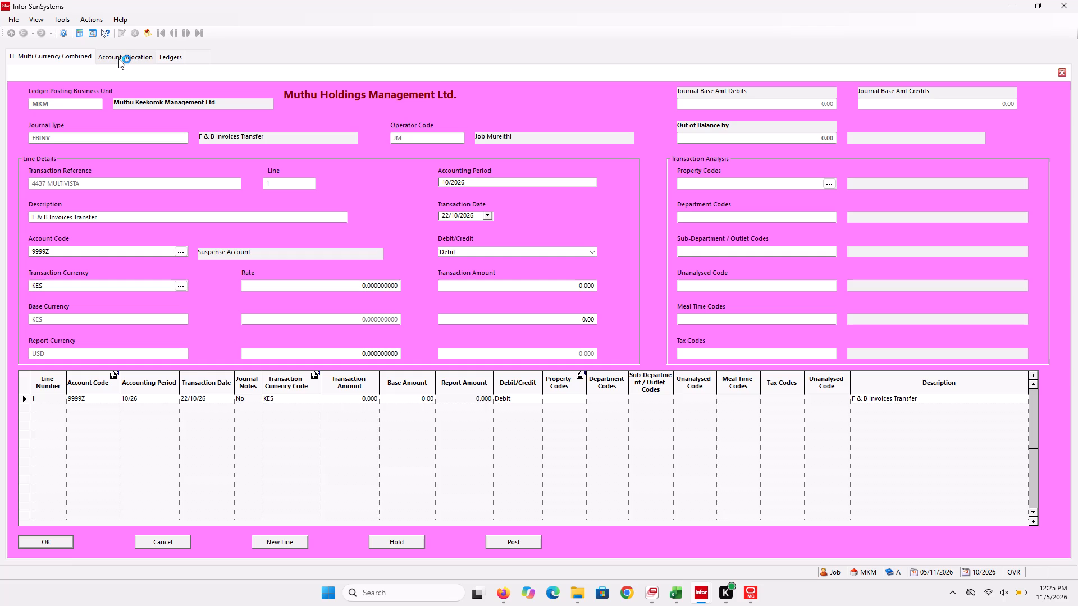
Open line 1's transaction amount in the 4437 MULTIVISTA journal for editing and try to clear it.
click(368, 394)
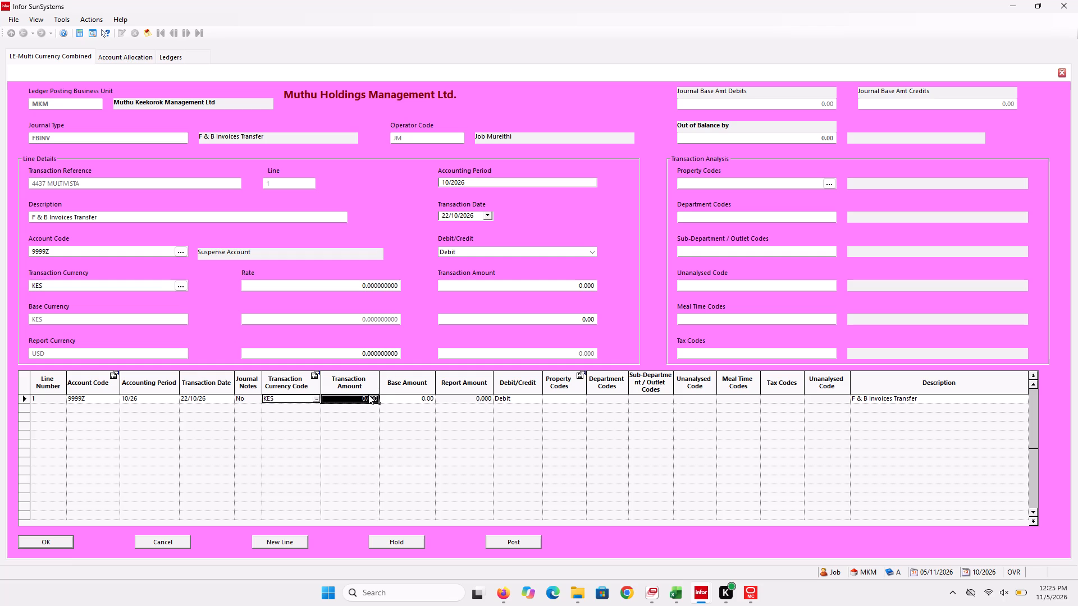
double_click(370, 398)
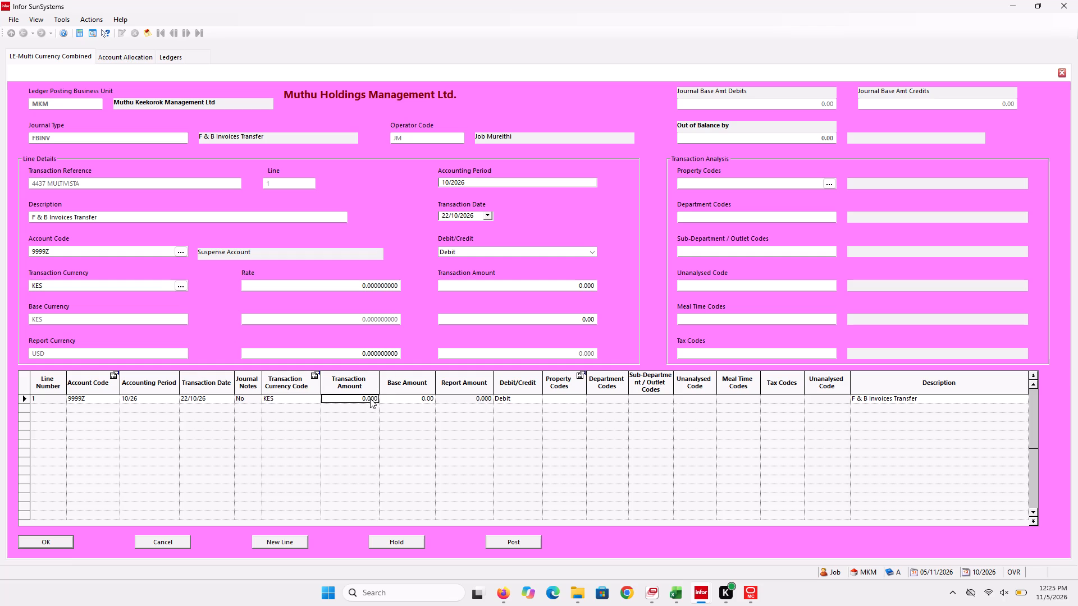
triple_click(370, 398)
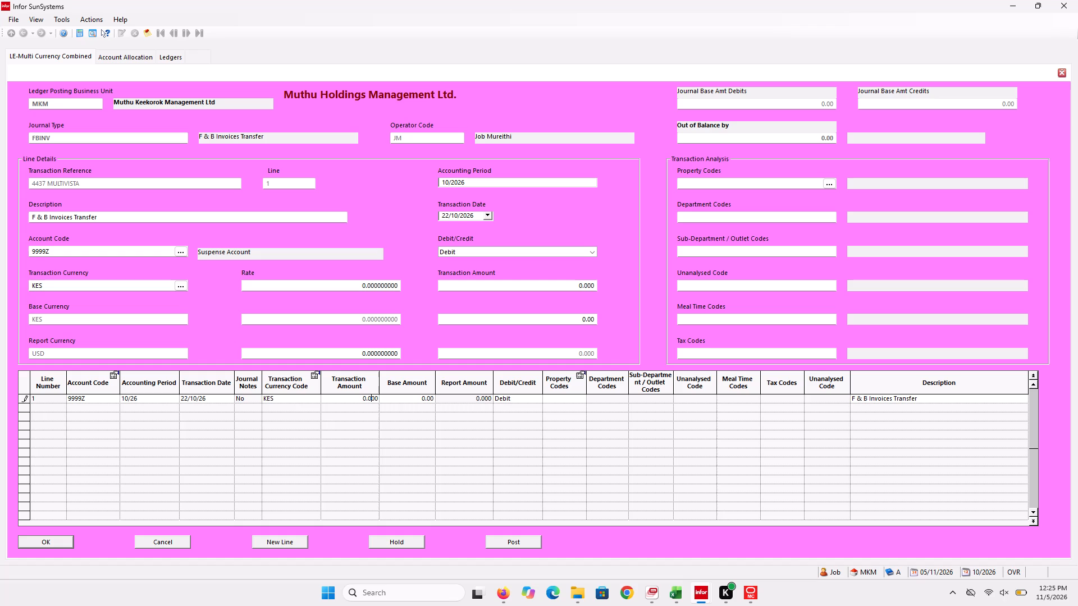
click(374, 399)
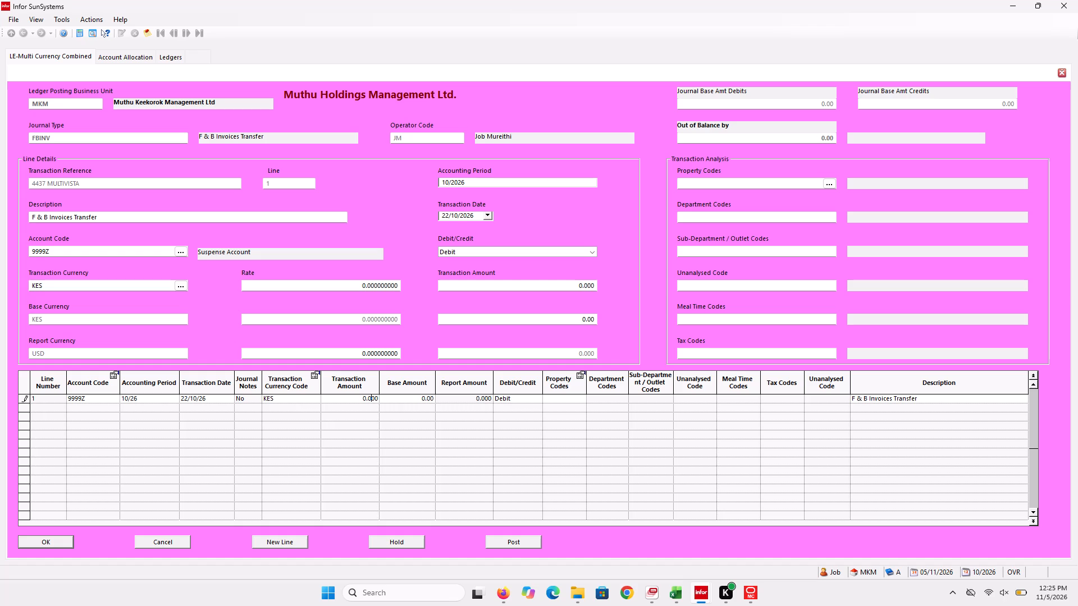
double_click(374, 399)
double_click(374, 399)
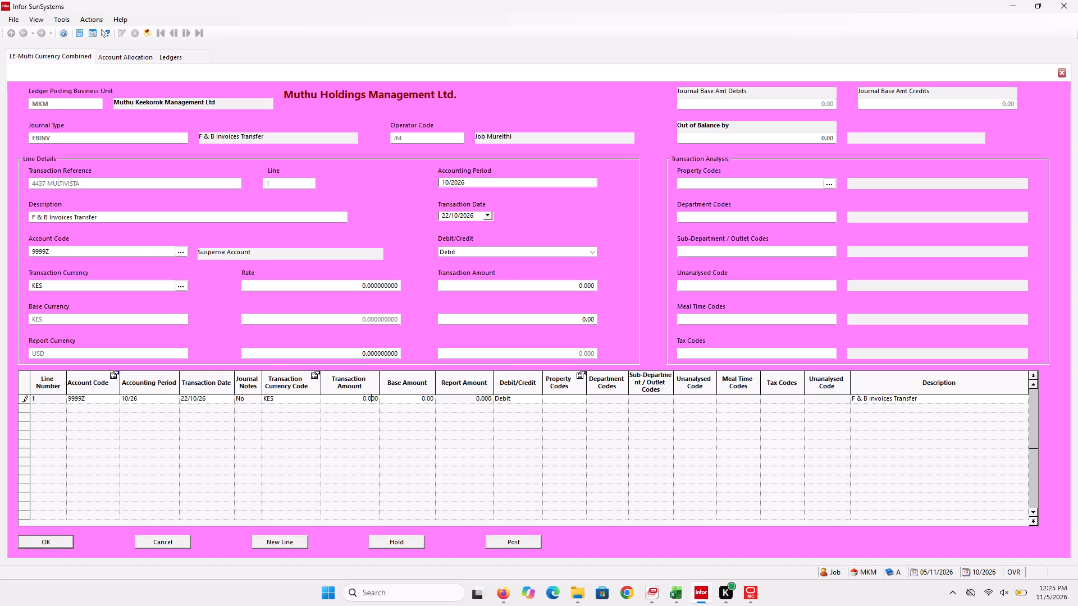
click(368, 401)
triple_click(376, 397)
triple_click(376, 397)
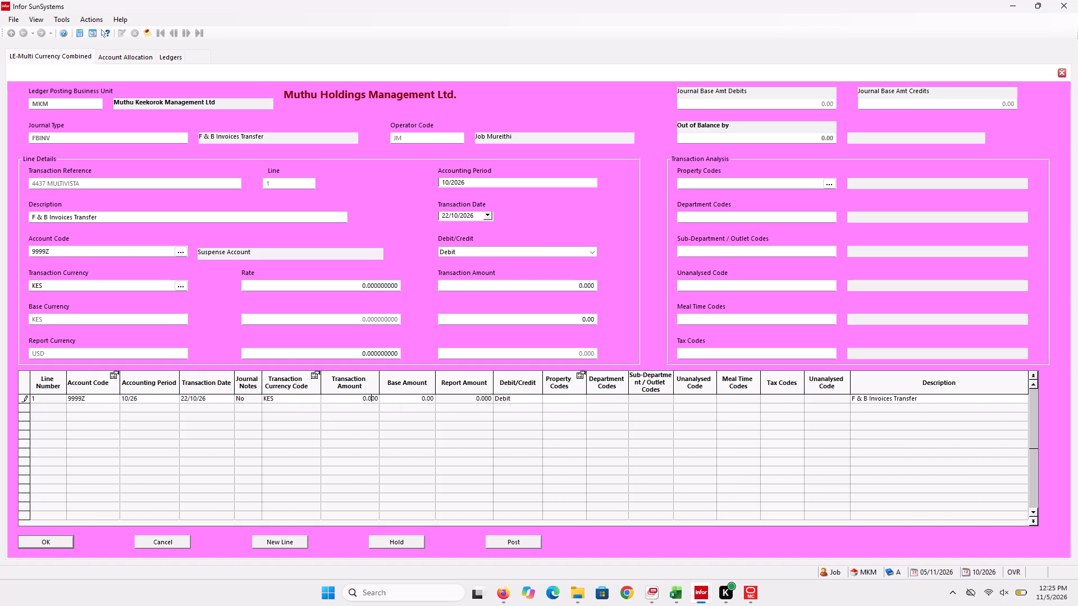
double_click(376, 397)
click(376, 397)
key(BackSpace)
key(BackSpace)
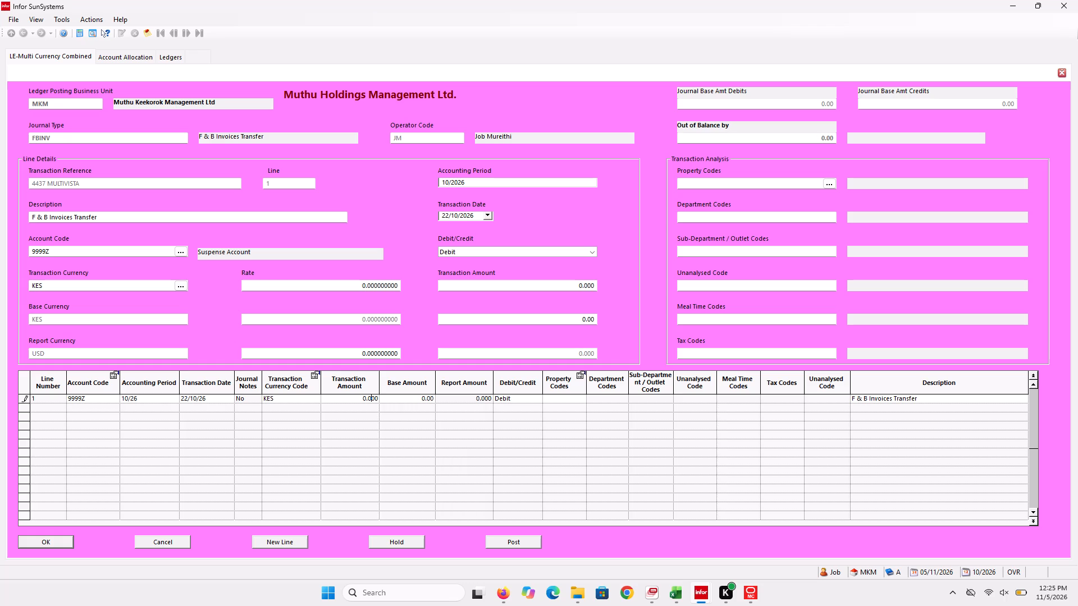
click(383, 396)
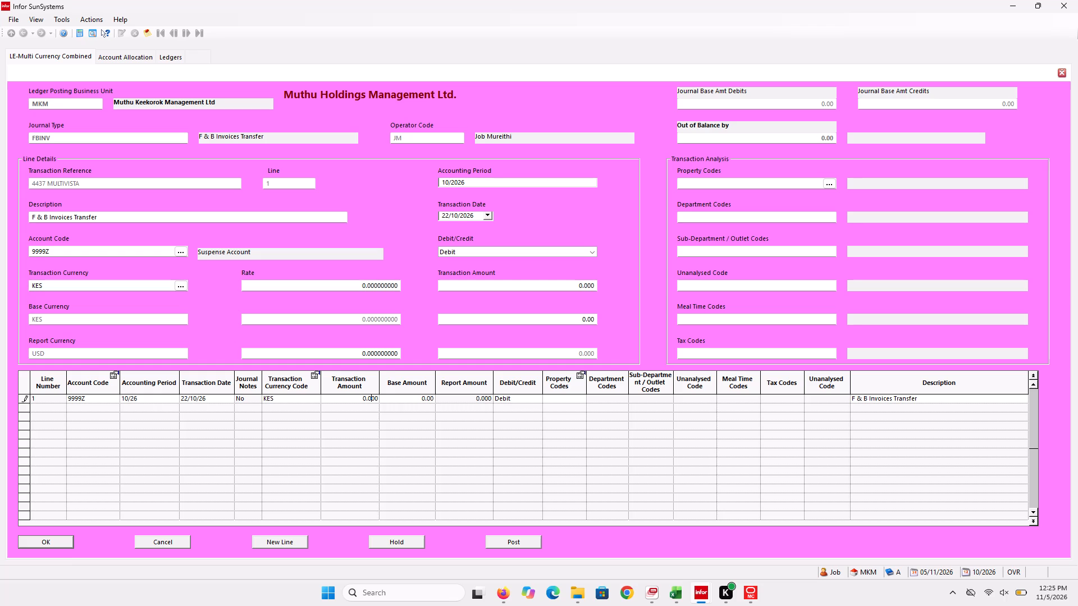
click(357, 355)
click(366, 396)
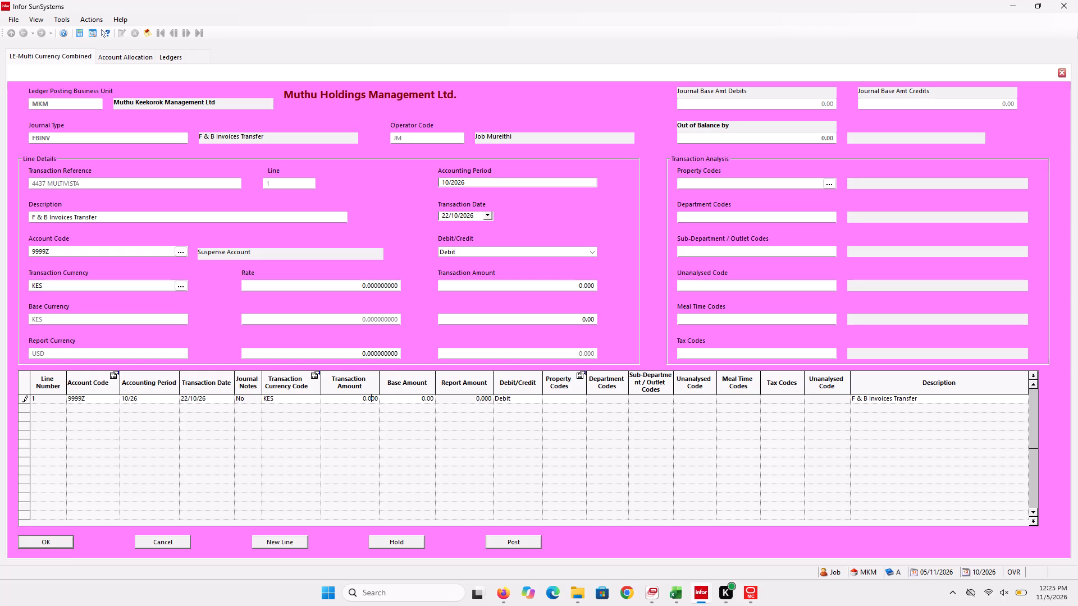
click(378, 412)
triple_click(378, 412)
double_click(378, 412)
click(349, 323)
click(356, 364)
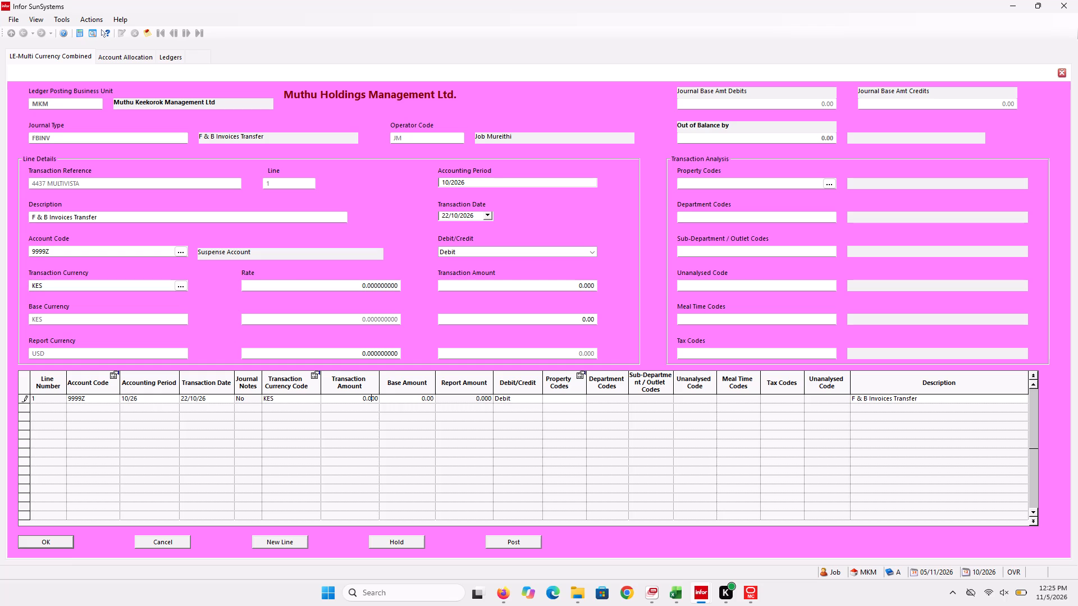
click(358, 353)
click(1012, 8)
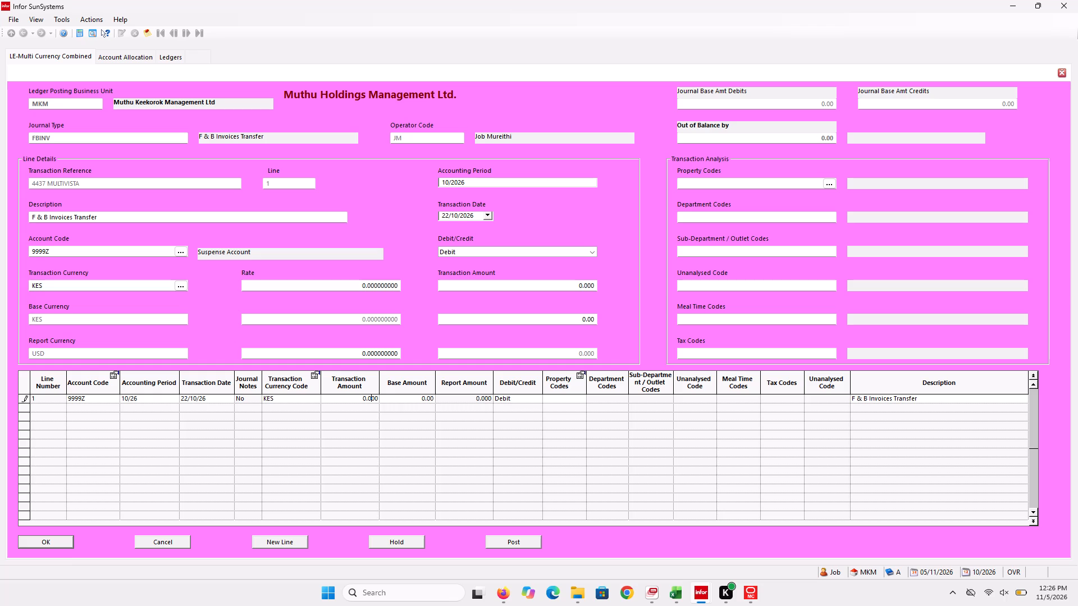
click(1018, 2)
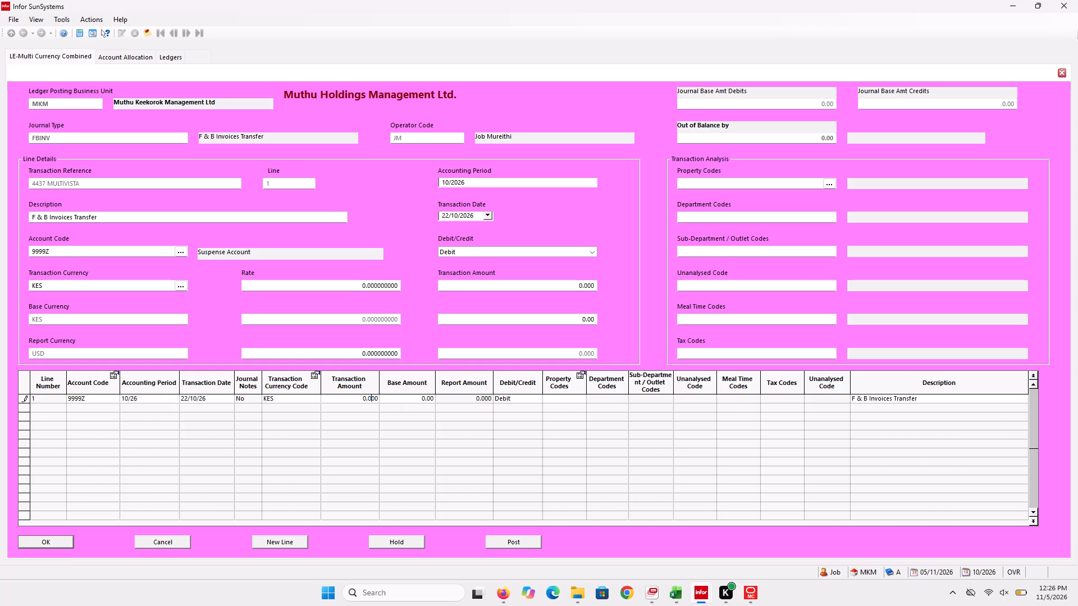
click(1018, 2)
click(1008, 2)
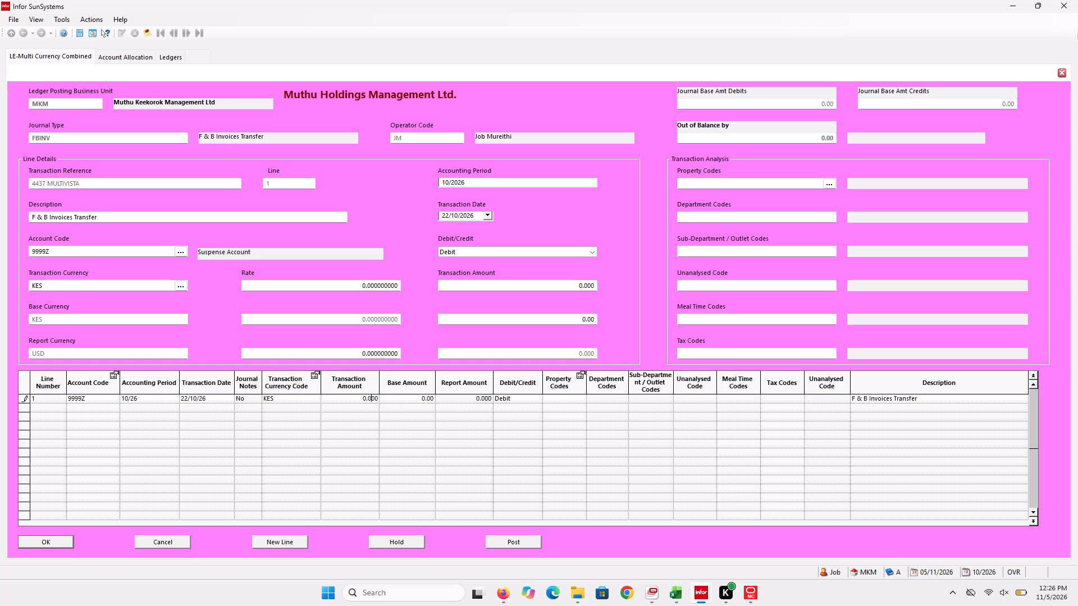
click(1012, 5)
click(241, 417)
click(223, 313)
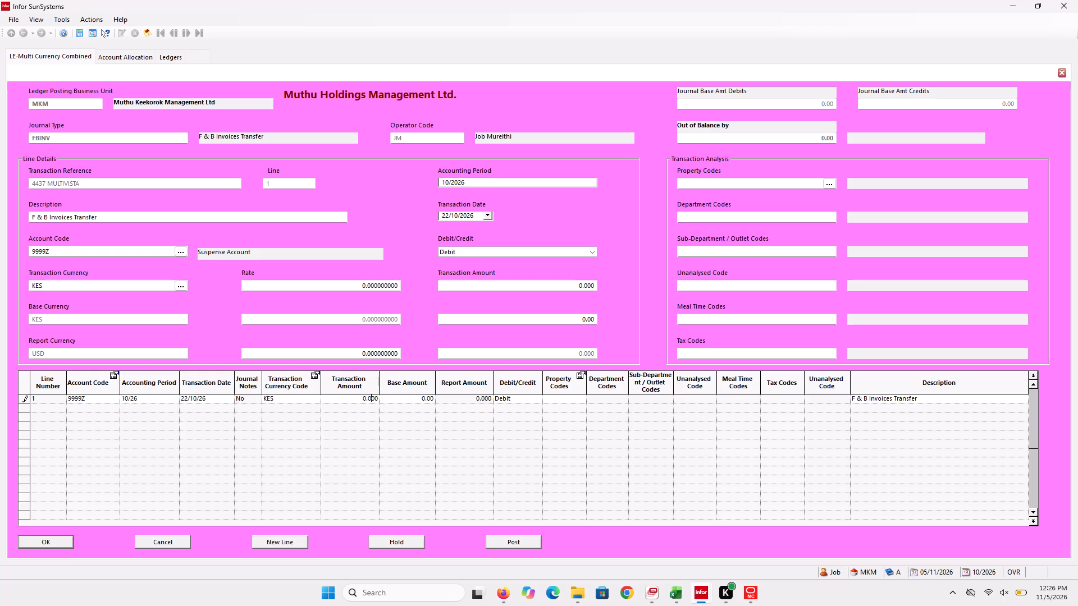
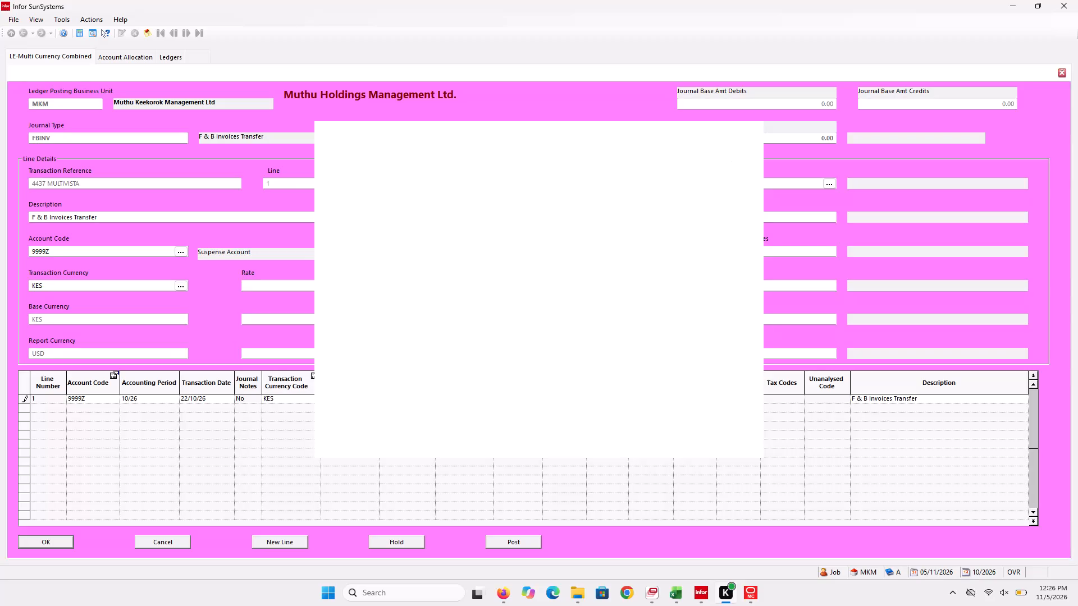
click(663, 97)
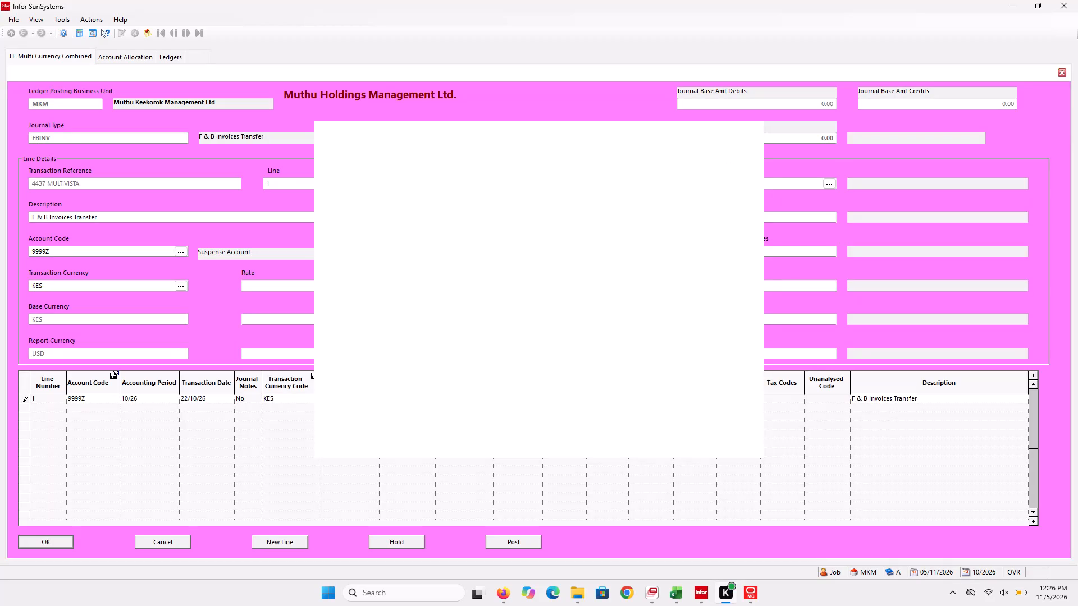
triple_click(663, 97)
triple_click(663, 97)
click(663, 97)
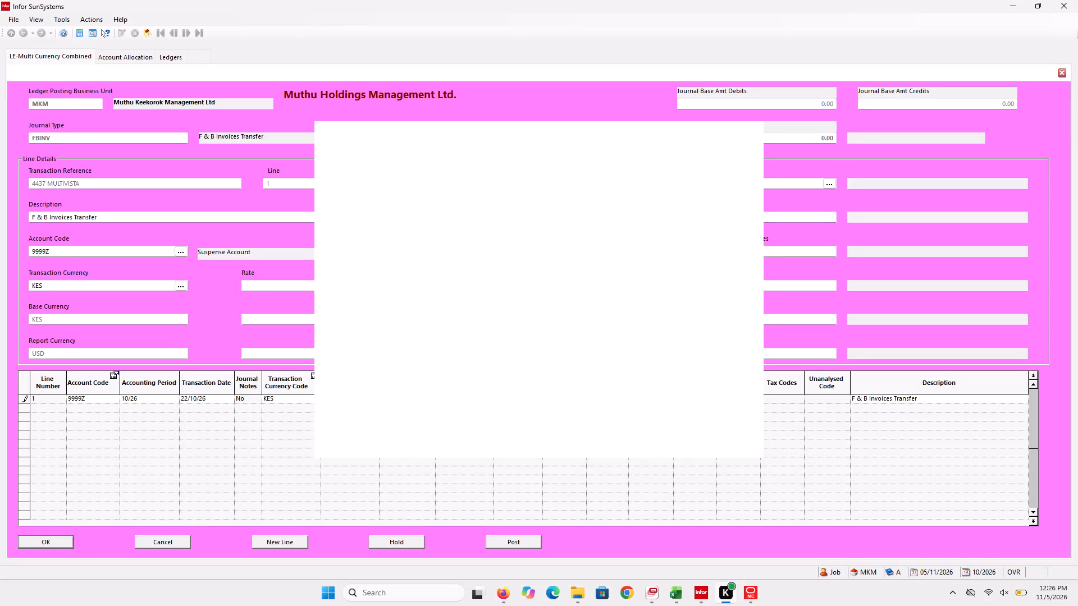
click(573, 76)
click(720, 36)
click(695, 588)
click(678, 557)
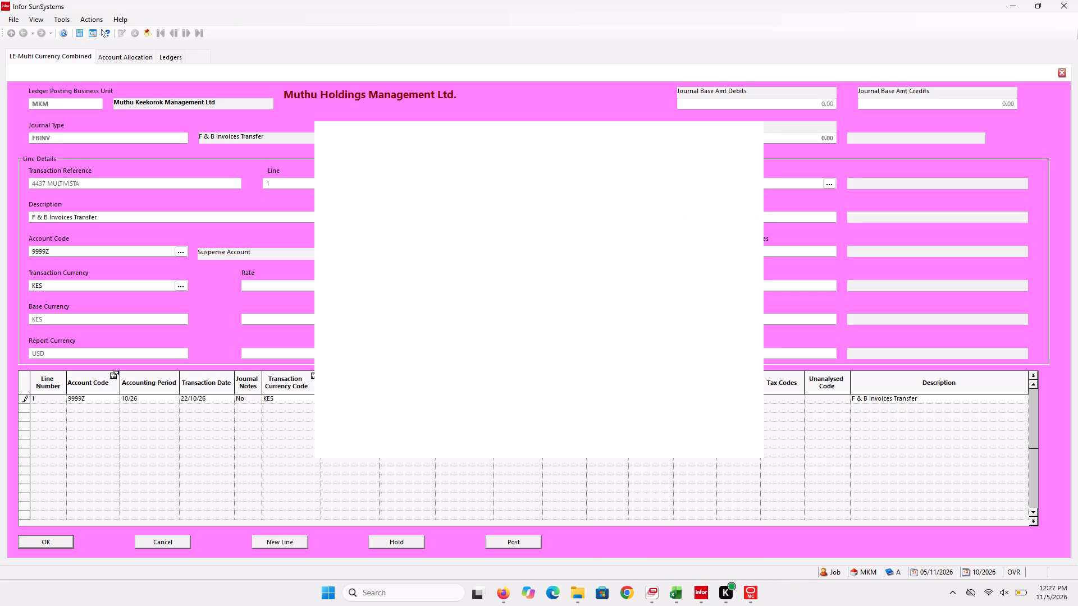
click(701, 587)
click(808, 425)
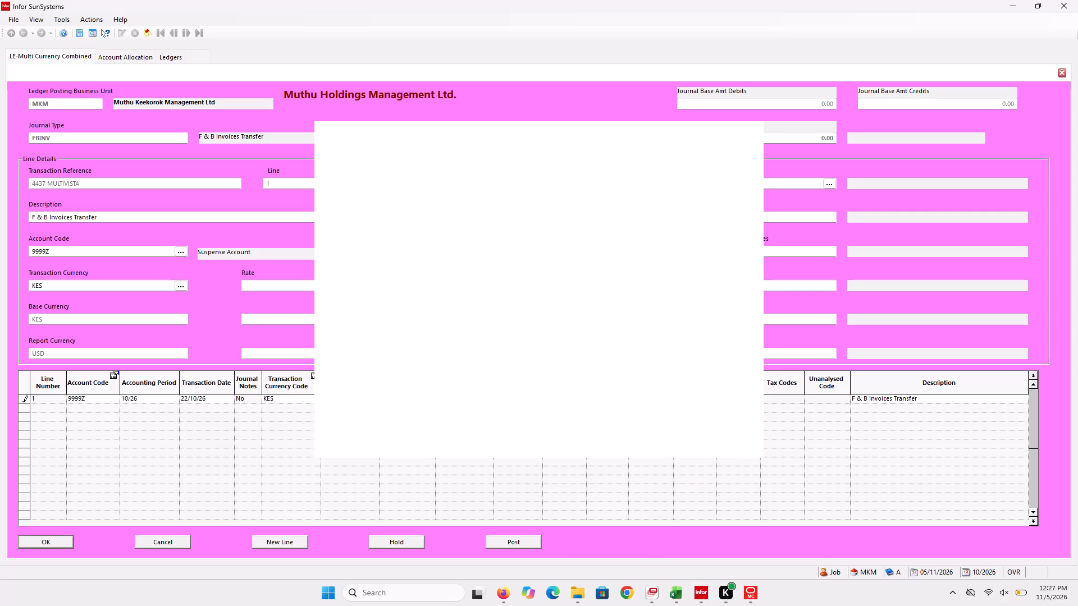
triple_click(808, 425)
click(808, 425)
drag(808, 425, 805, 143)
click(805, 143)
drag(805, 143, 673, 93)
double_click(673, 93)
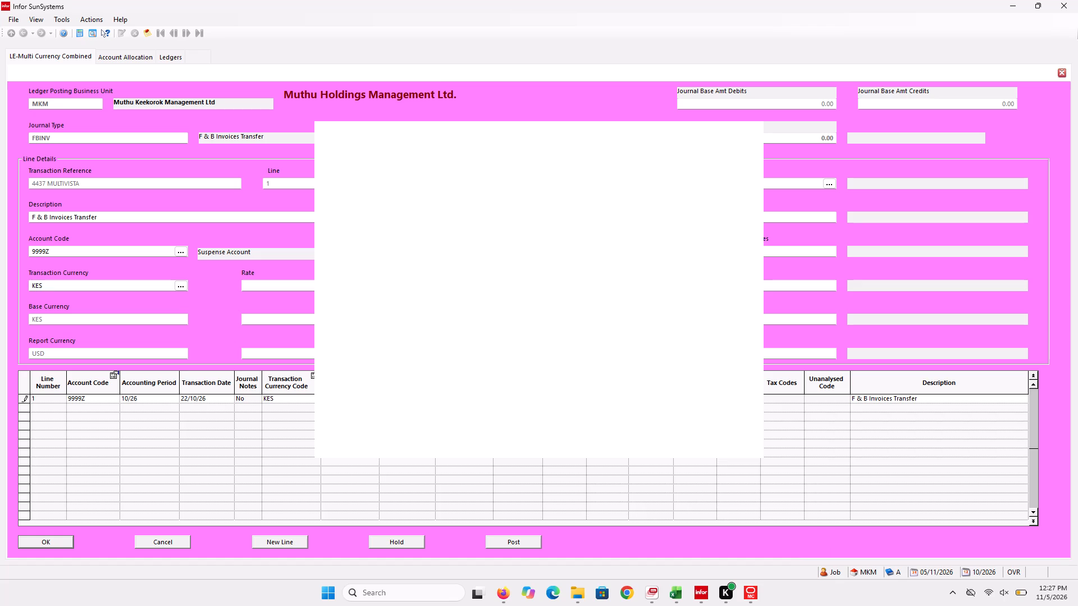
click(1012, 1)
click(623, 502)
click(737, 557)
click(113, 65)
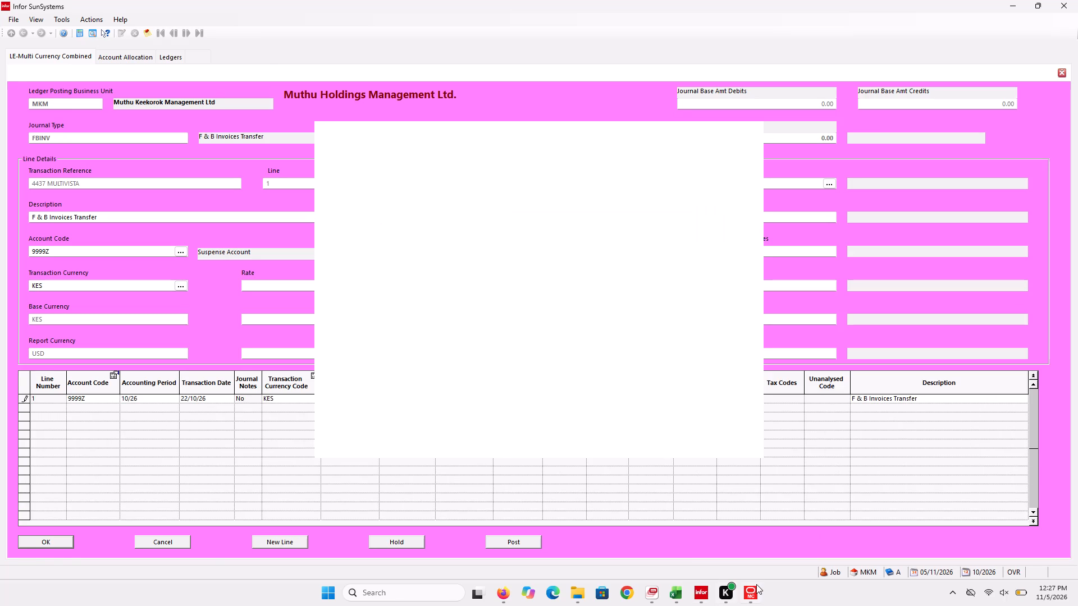
Switch to the Materials Control Program Manager for Muthu Keekorok Management Limited.
click(756, 584)
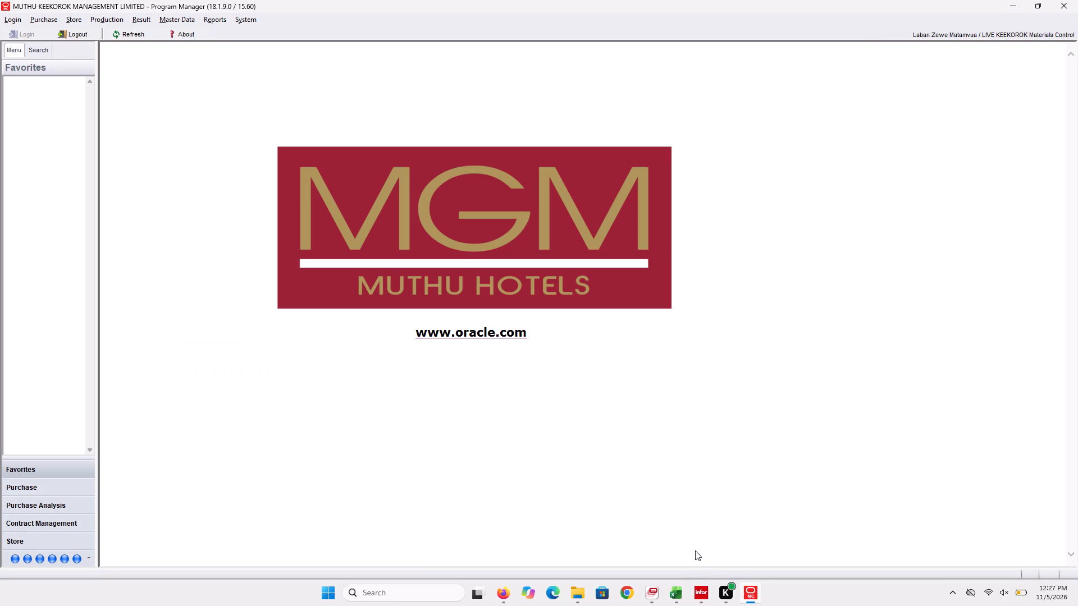
click(693, 520)
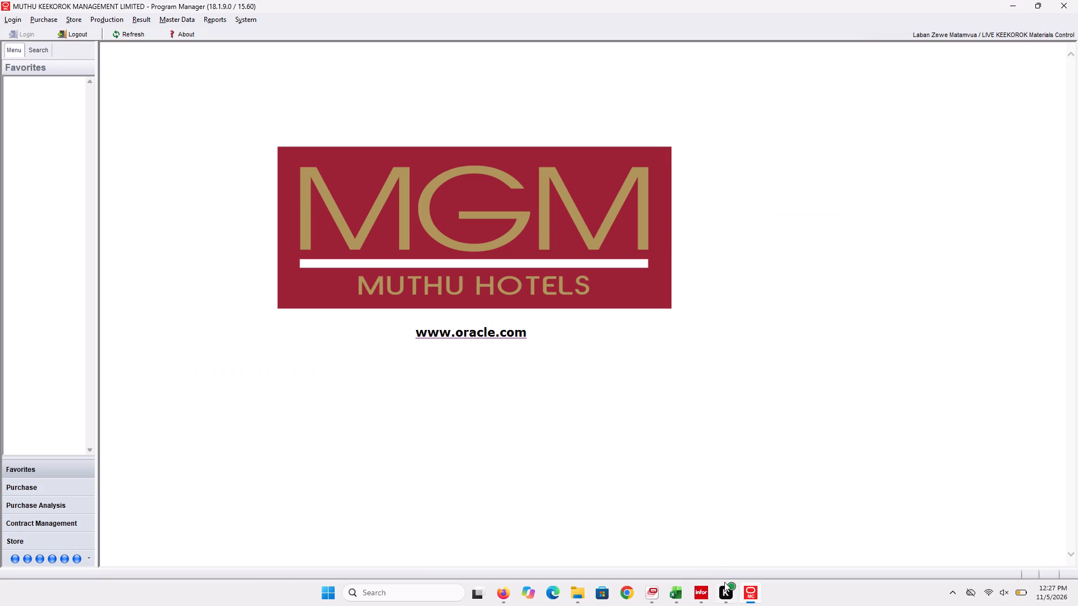
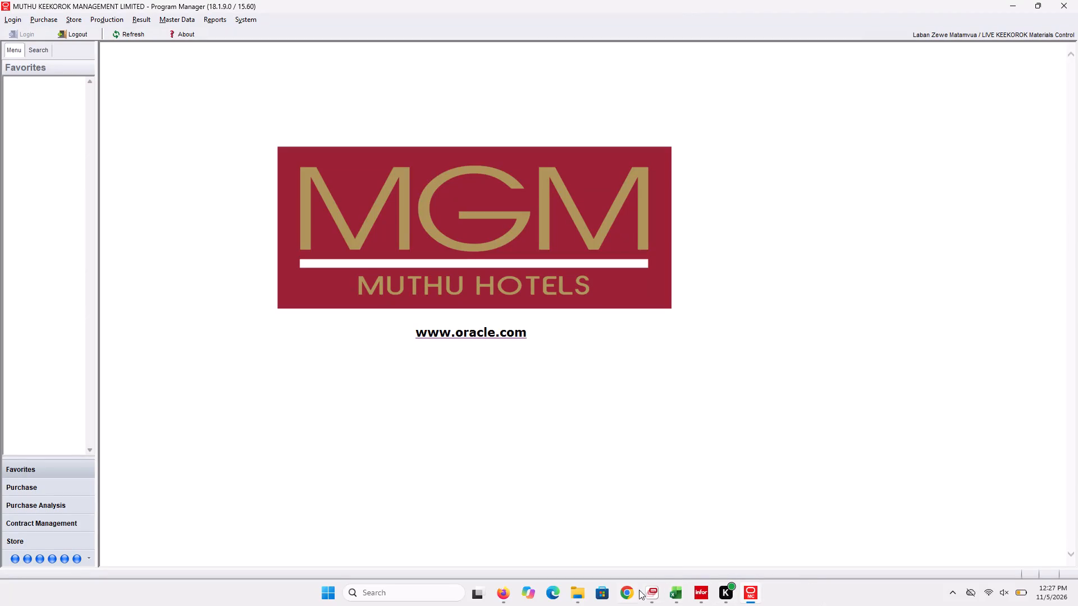
Switch to the Infor SunSystems Account Allocation window for suspense account 9999Z to view the 4437 MULTIVISTA transaction.
click(703, 596)
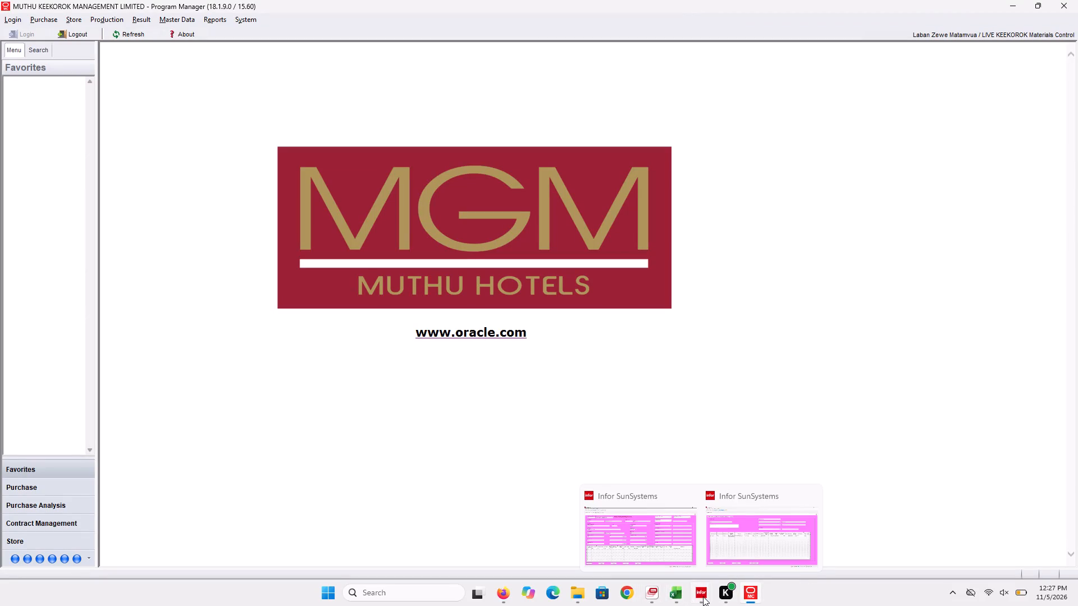
double_click(703, 596)
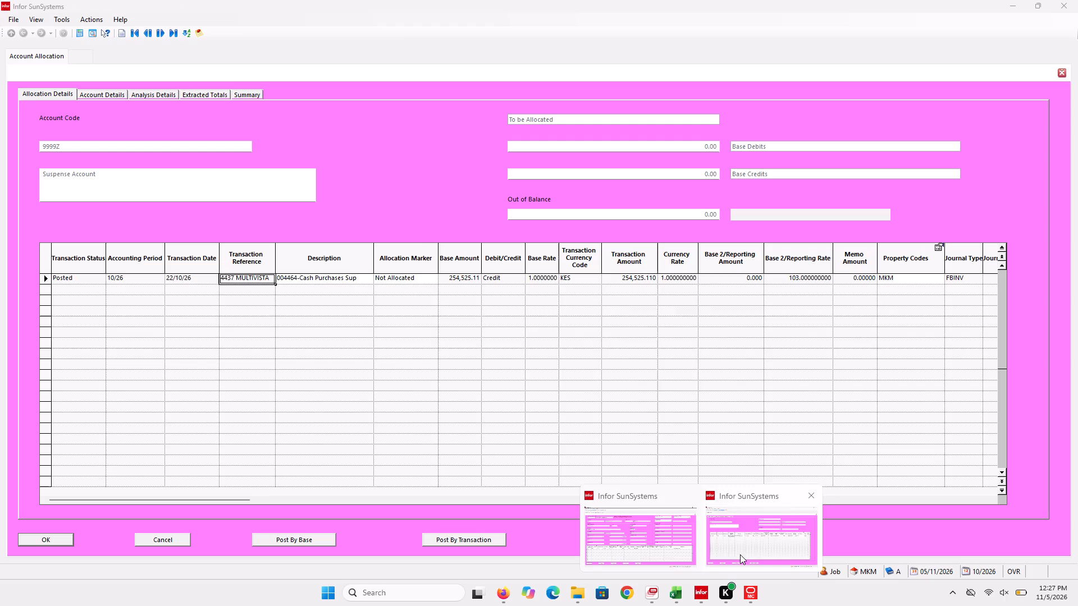
click(740, 554)
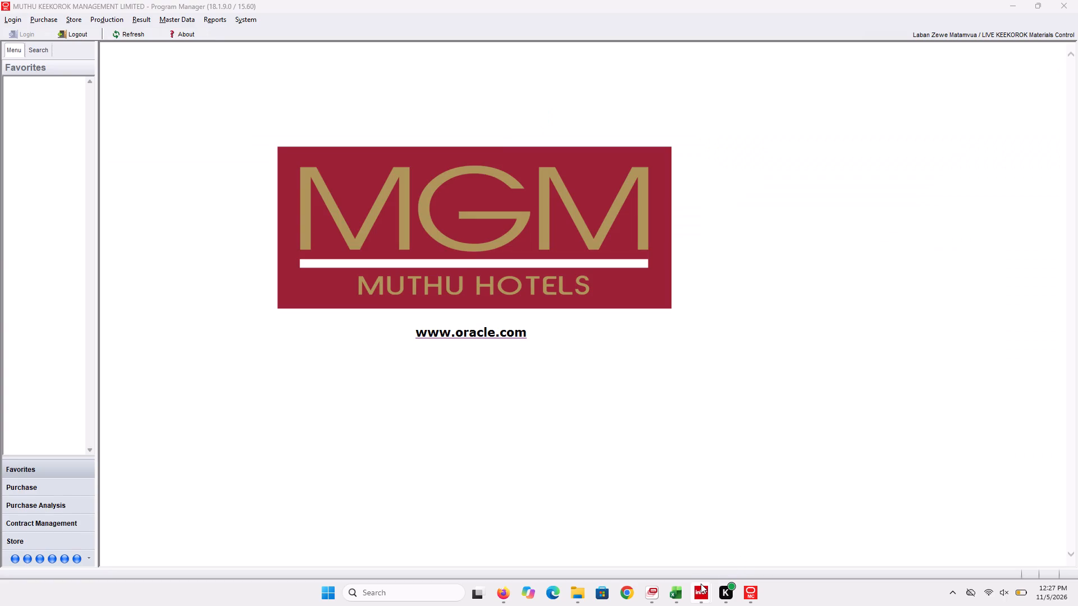
click(701, 584)
click(731, 535)
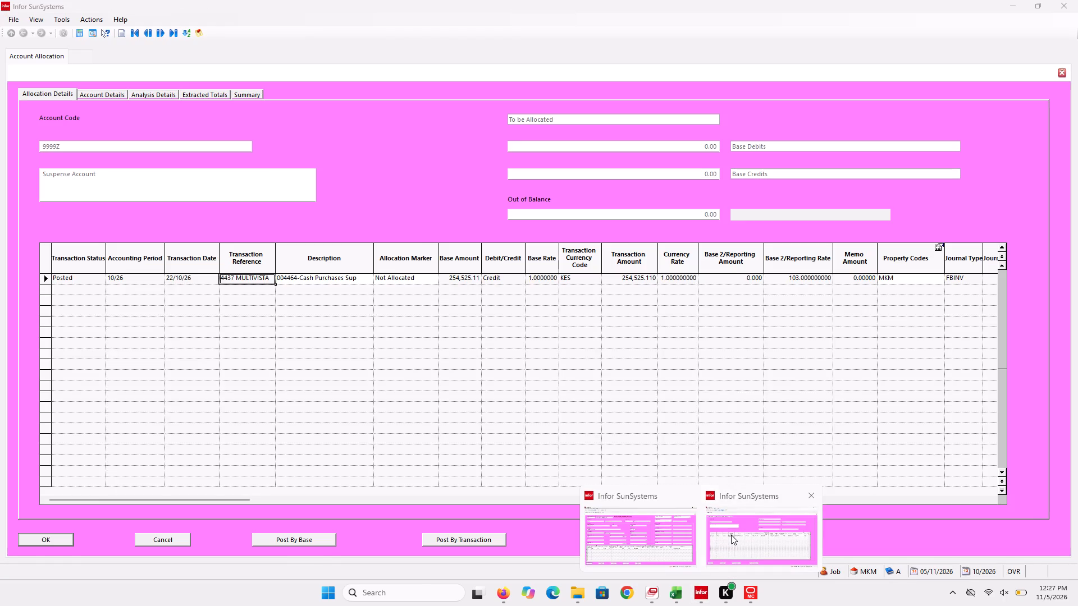
Switch to the Infor SunSystems window holding the 4437 MULTIVISTA F & B Invoices Transfer journal in MKM.
triple_click(698, 591)
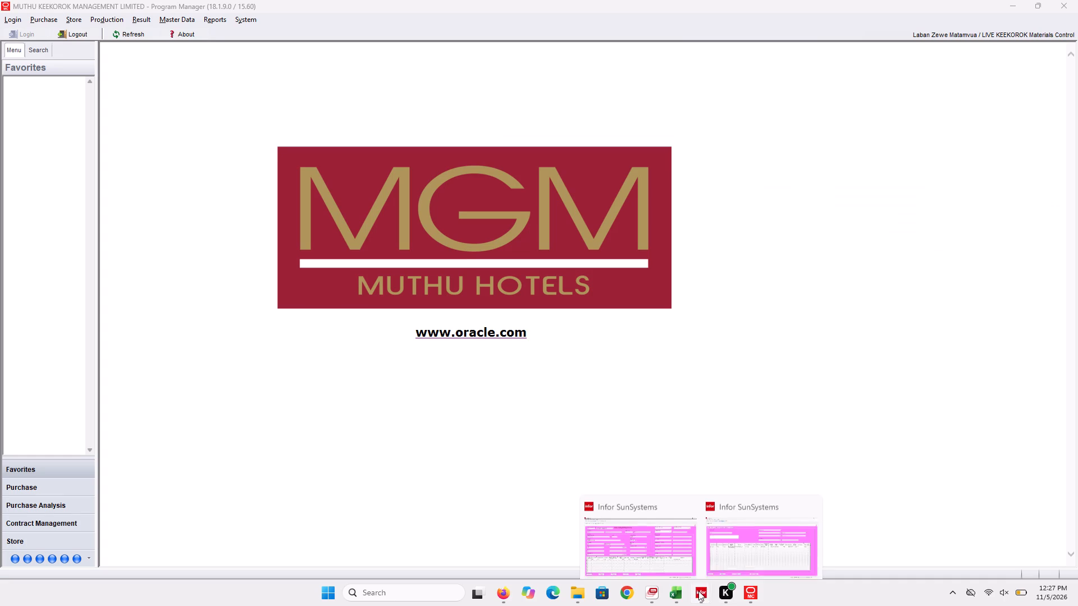
double_click(675, 543)
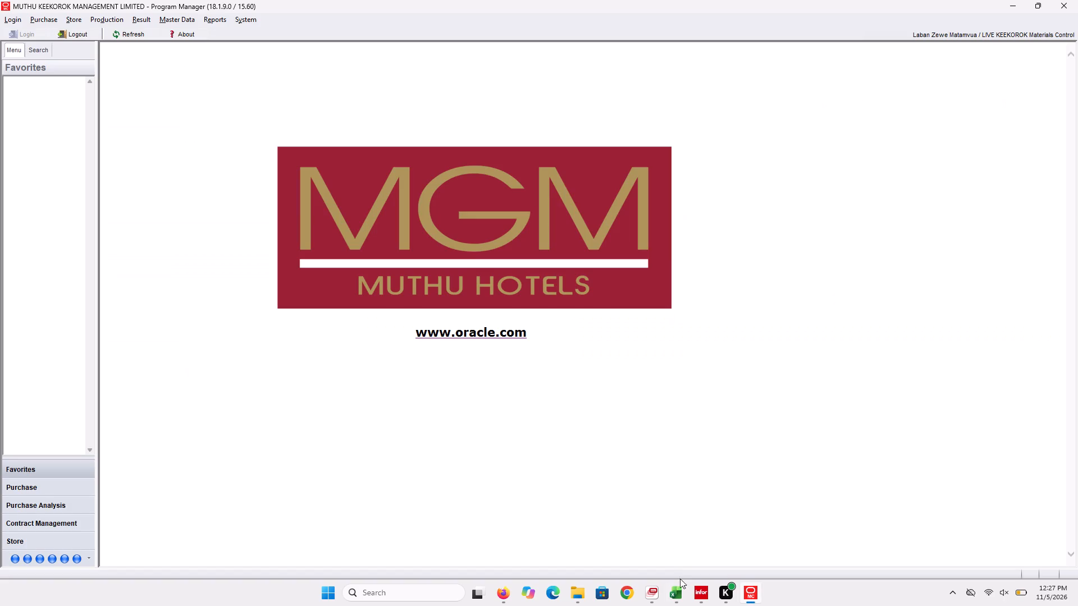
double_click(698, 588)
click(651, 502)
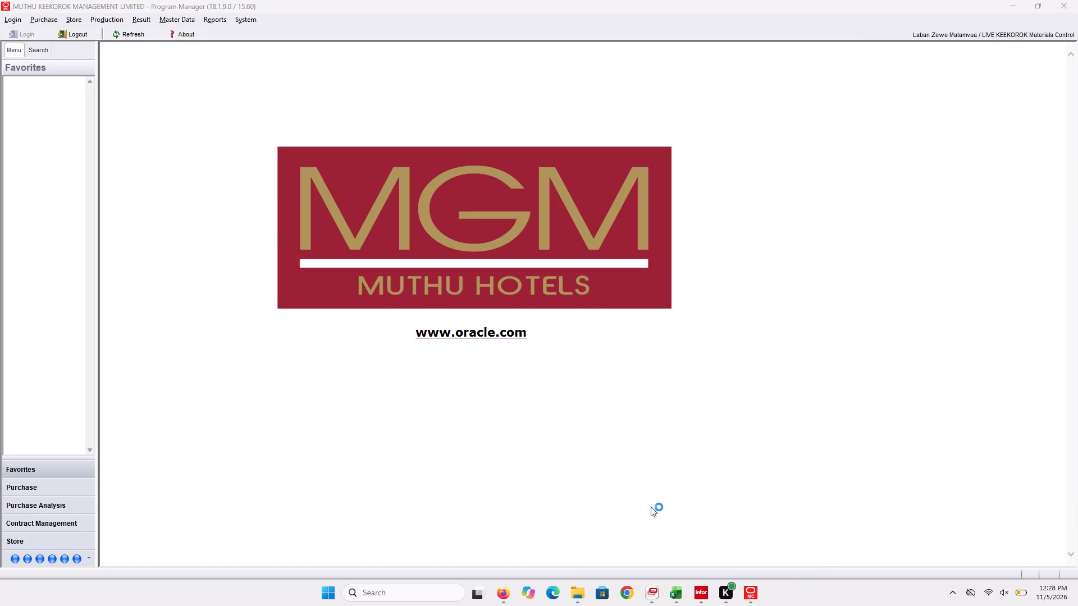
triple_click(706, 593)
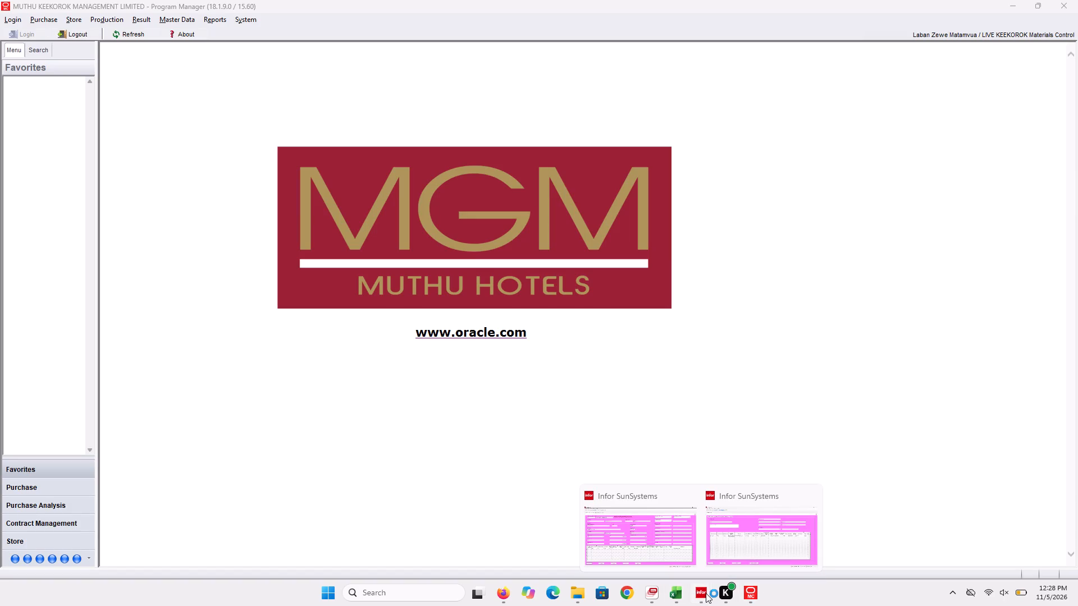
click(674, 564)
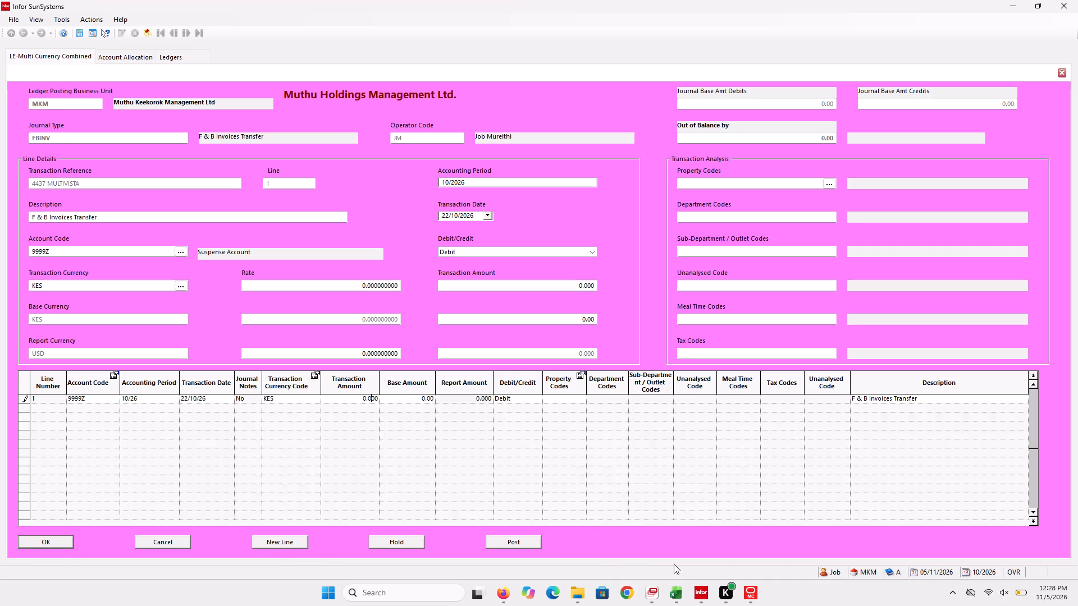
click(701, 589)
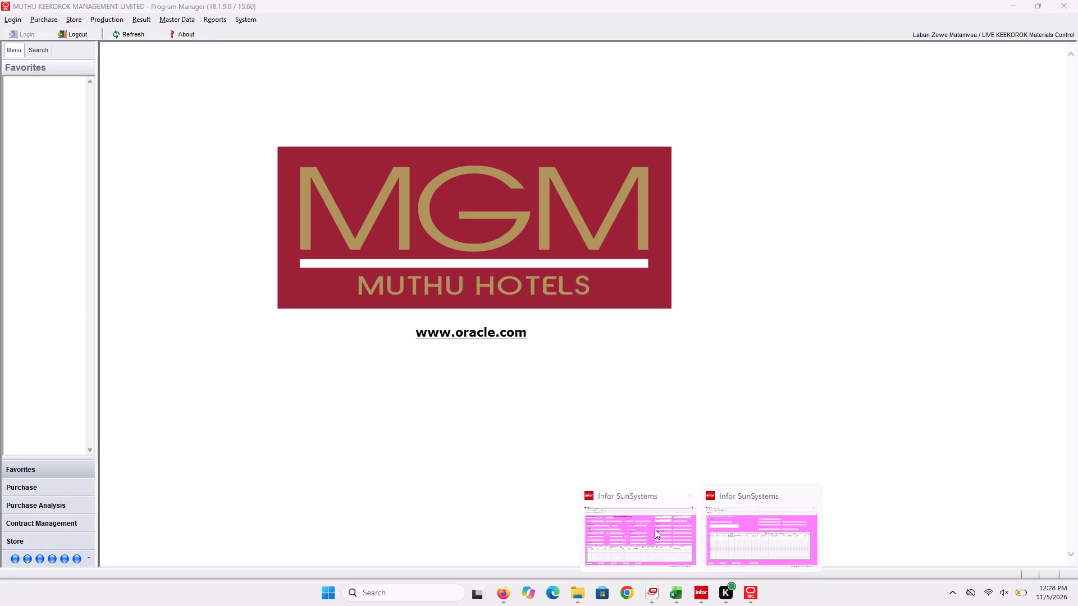
click(653, 528)
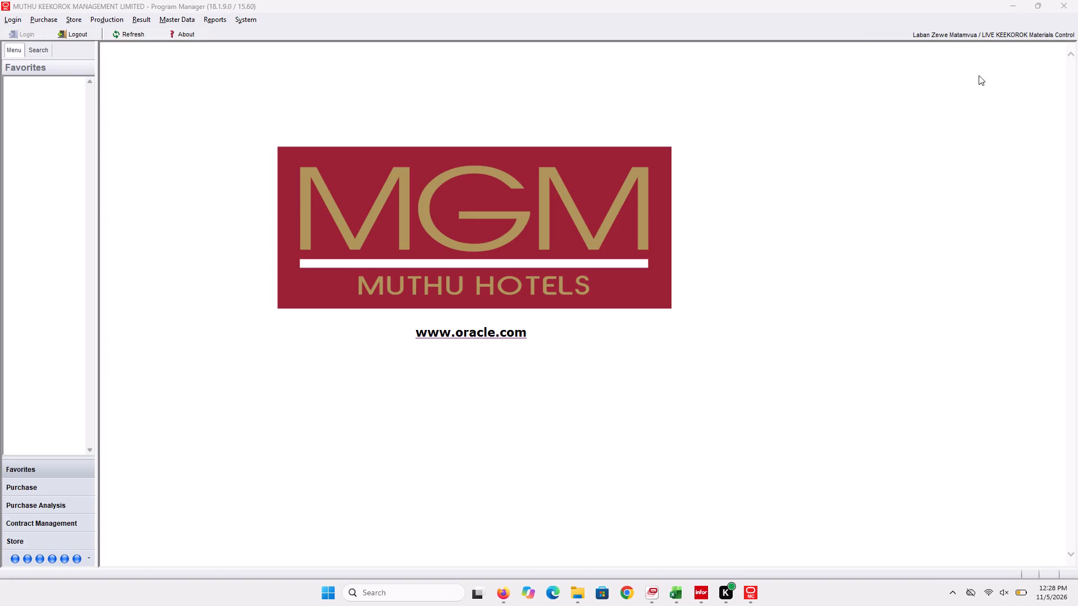
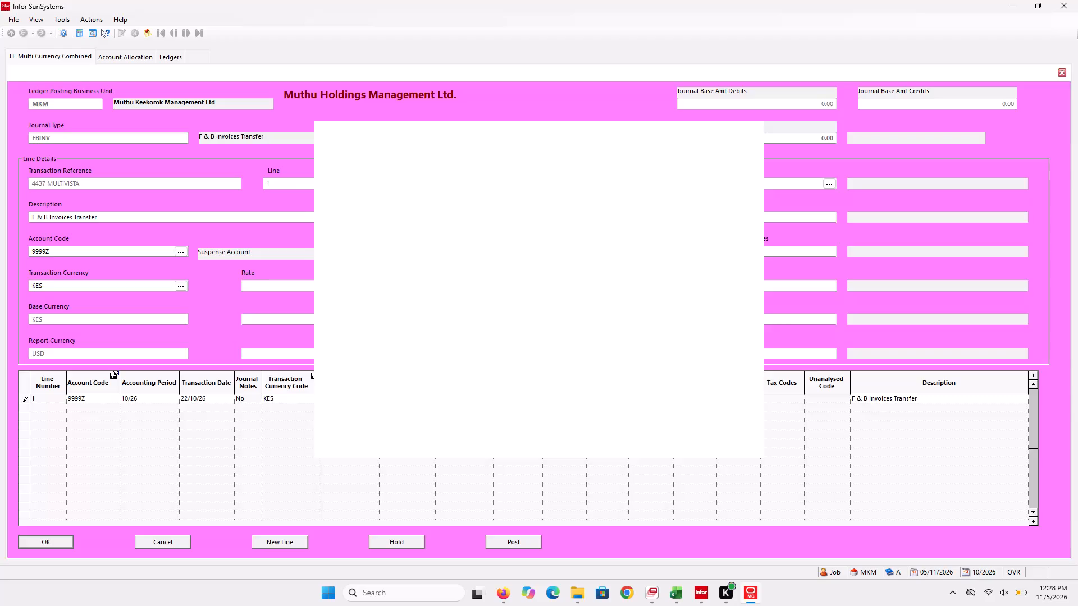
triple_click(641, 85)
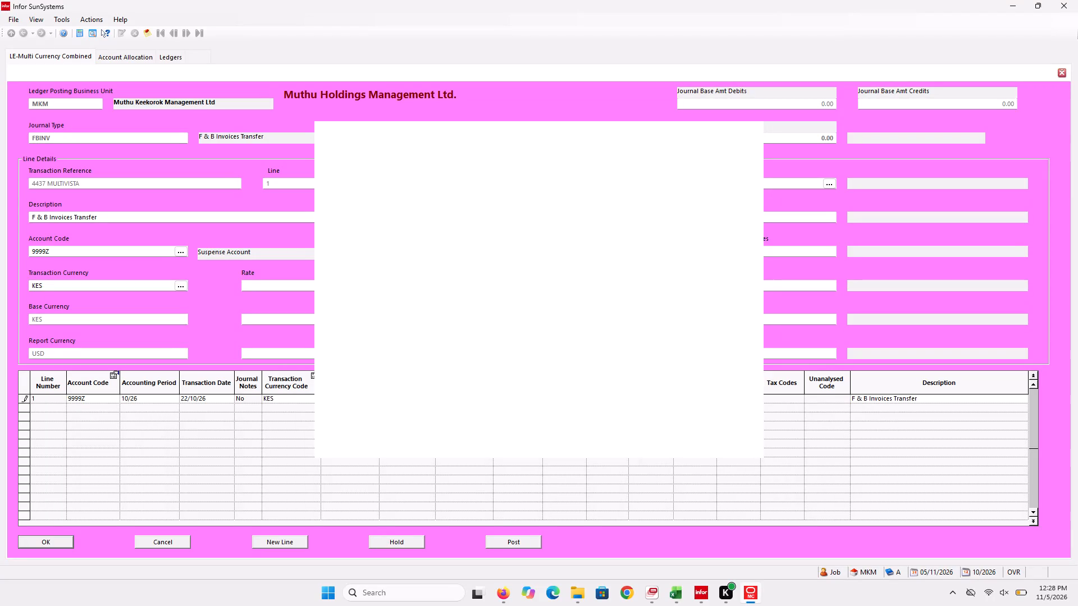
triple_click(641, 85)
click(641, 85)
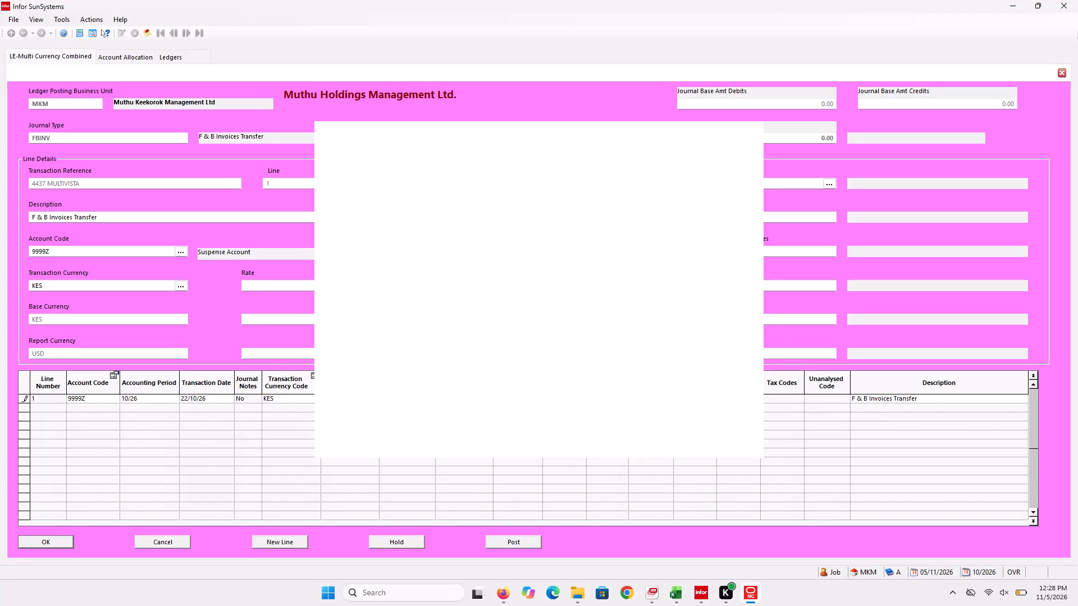